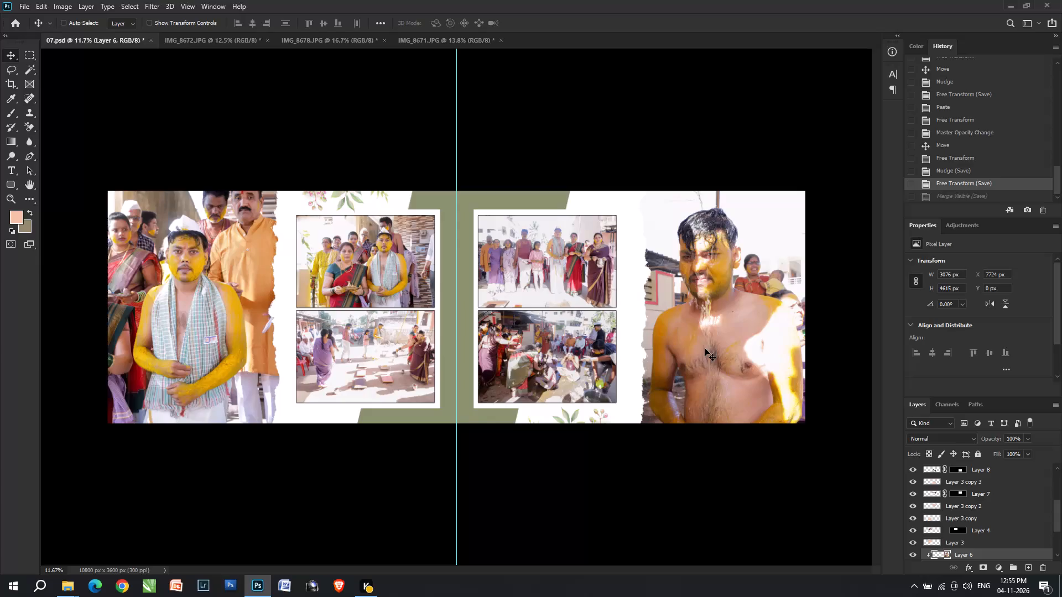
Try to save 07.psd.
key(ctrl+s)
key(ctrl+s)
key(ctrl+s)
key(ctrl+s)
Switch to File Explorer and open the sheet folder inside the album's photo folder.
key(alt+Tab)
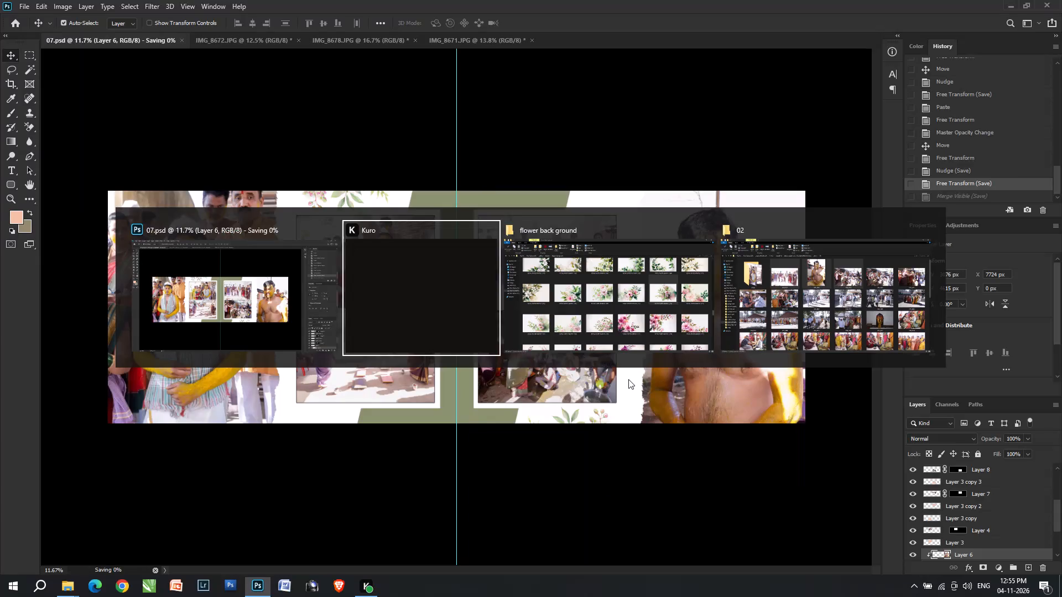
key(alt+Tab)
key(alt+Tab)
drag(602, 190, 155, 238)
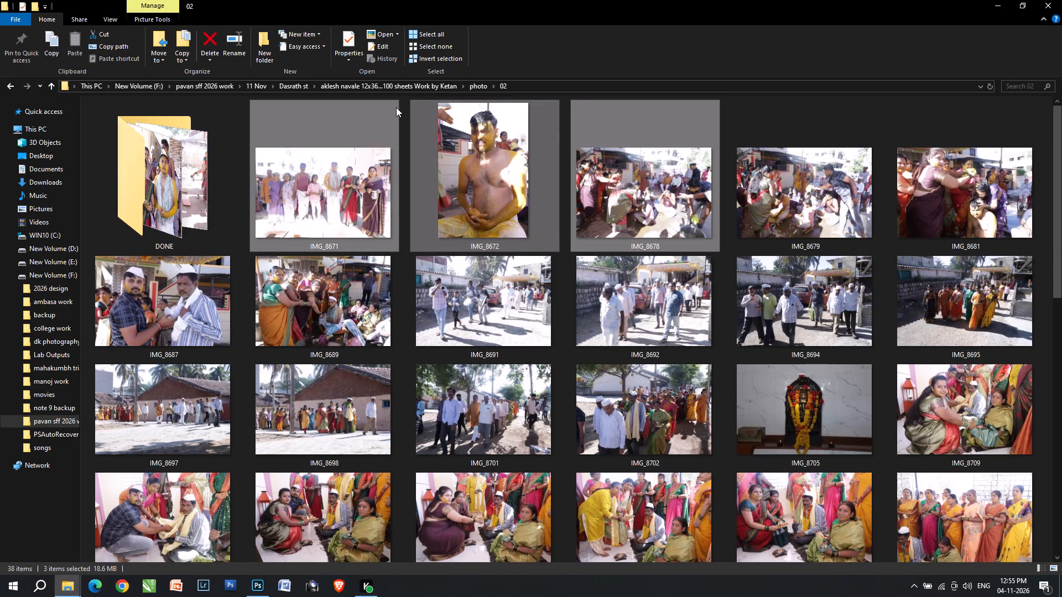
click(485, 85)
click(736, 216)
double_click(772, 211)
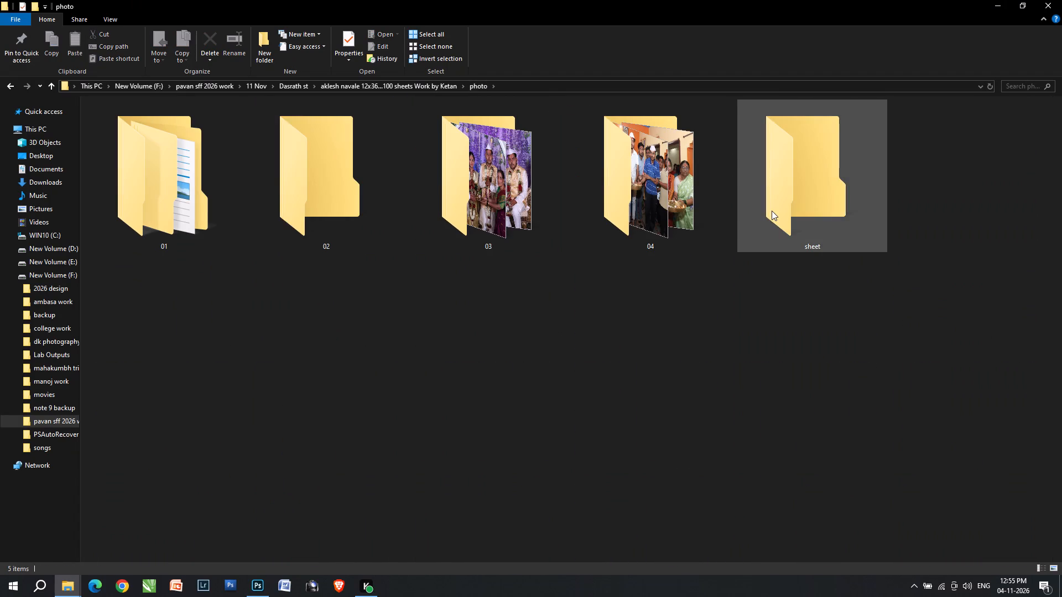
scroll(655, 375, down, 3)
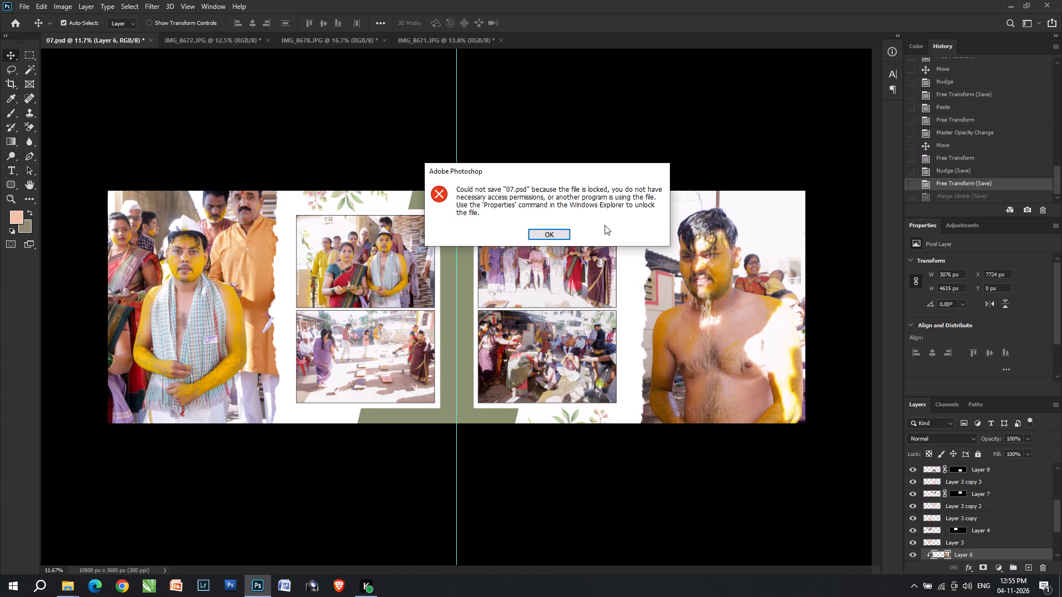
Return to Photoshop, dismiss the save error and save 07.psd again.
click(542, 230)
key(ctrl+s)
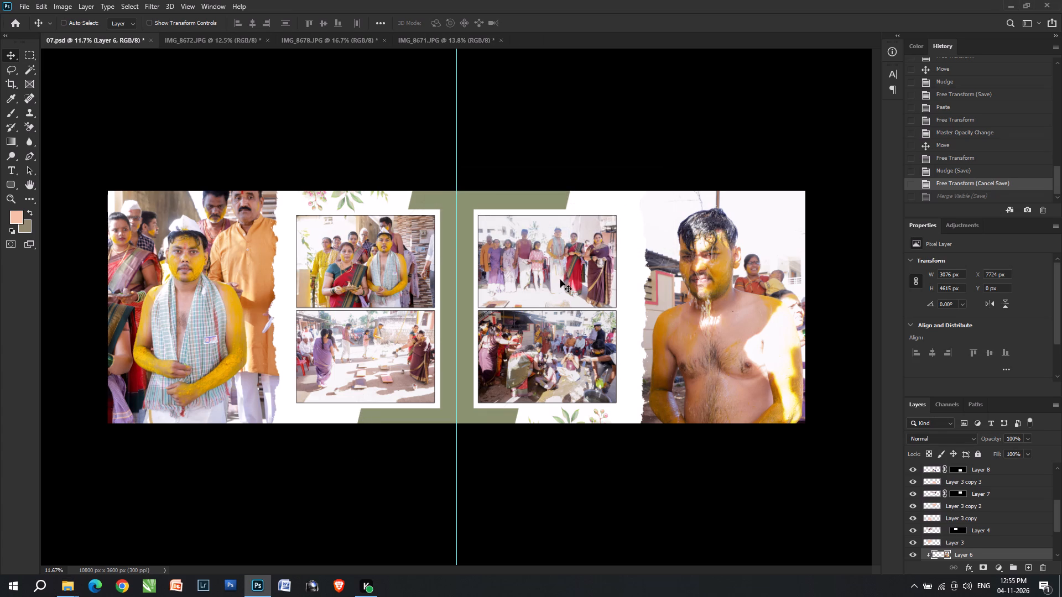
alt+scroll(577, 341, up, 3)
alt+scroll(577, 341, down, 3)
alt+scroll(579, 344, up, 3)
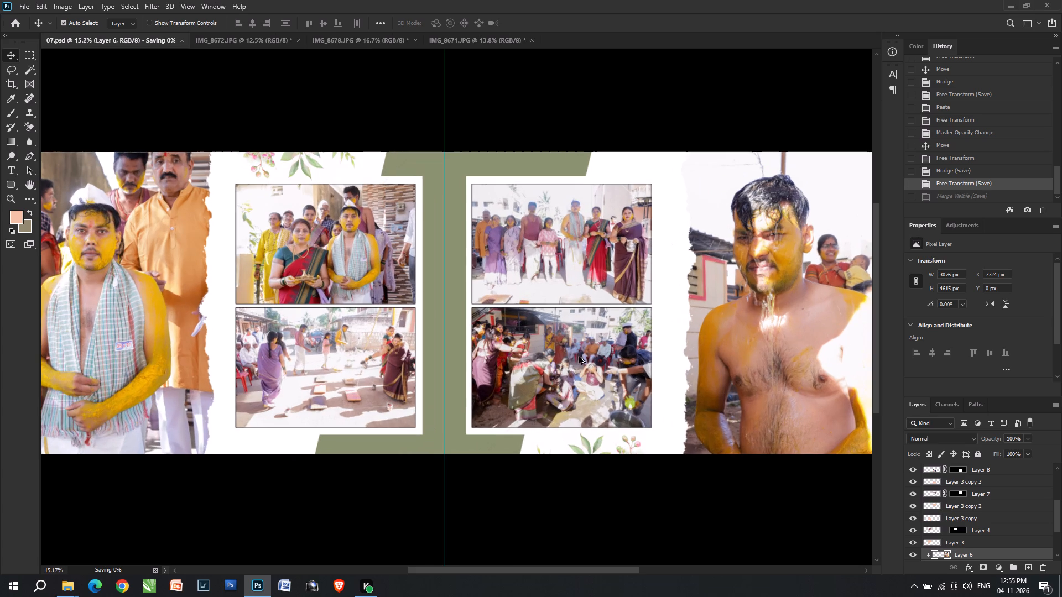
alt+scroll(579, 358, down, 5)
alt+scroll(578, 361, up, 2)
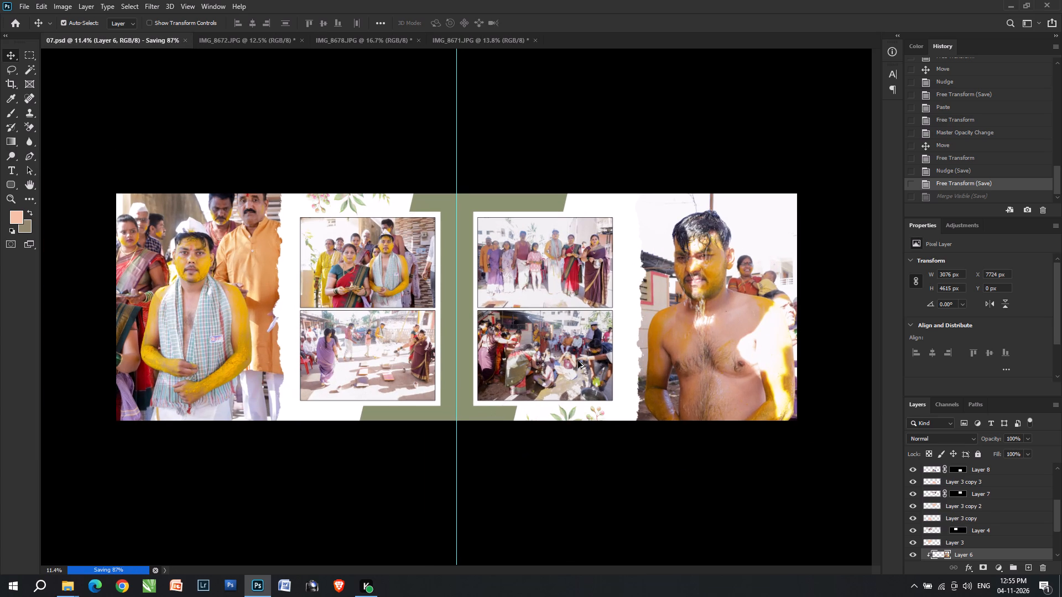
Preview the saved 07 sheet full-size in the image viewer from the sheet folder, and return to Photoshop.
key(alt+Tab)
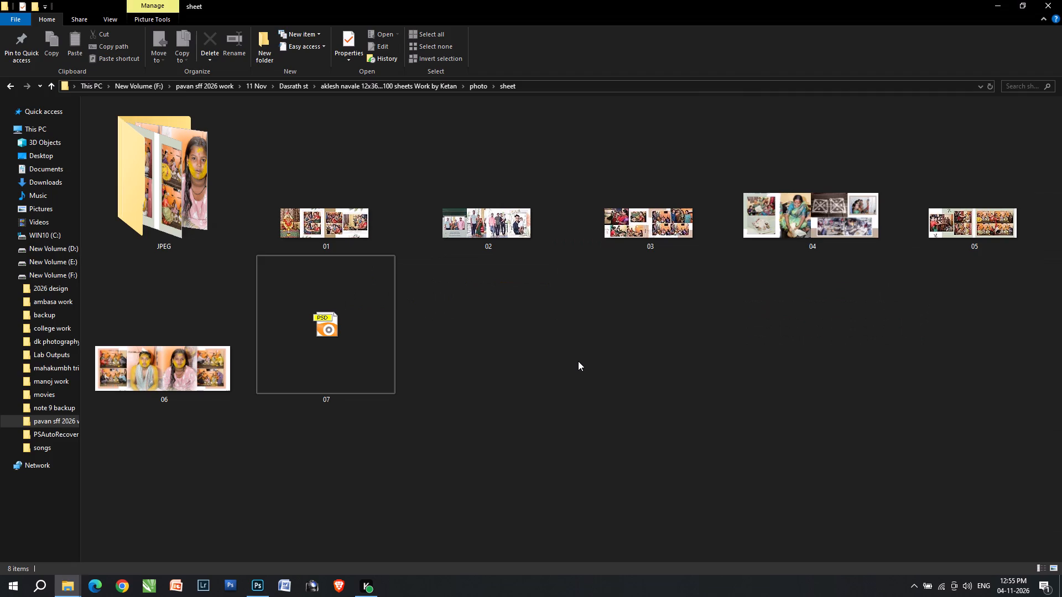
key(alt+Tab)
key(alt+Tab)
double_click(352, 368)
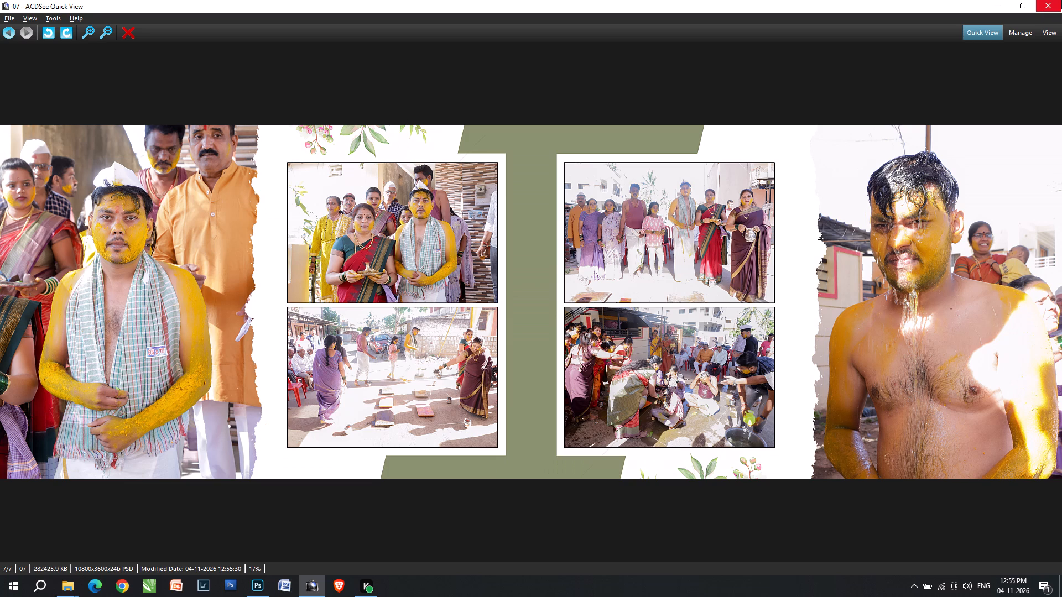
click(1061, 0)
key(alt+Tab)
Duplicate the olive-green centre shape, Layer 9, in the album spread.
alt+scroll(424, 387, up, 3)
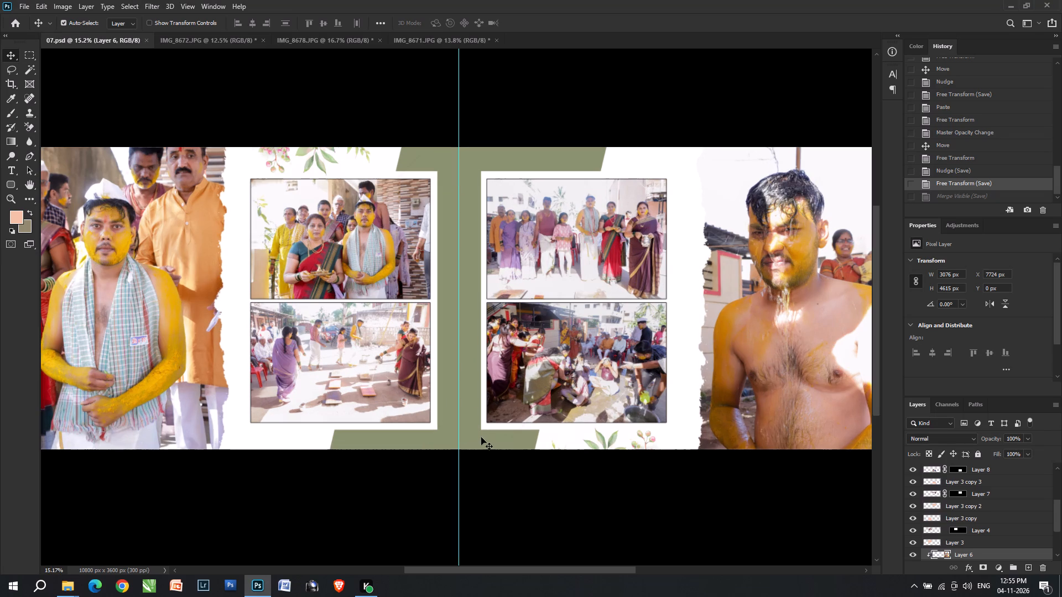
click(481, 437)
key(ctrl+j)
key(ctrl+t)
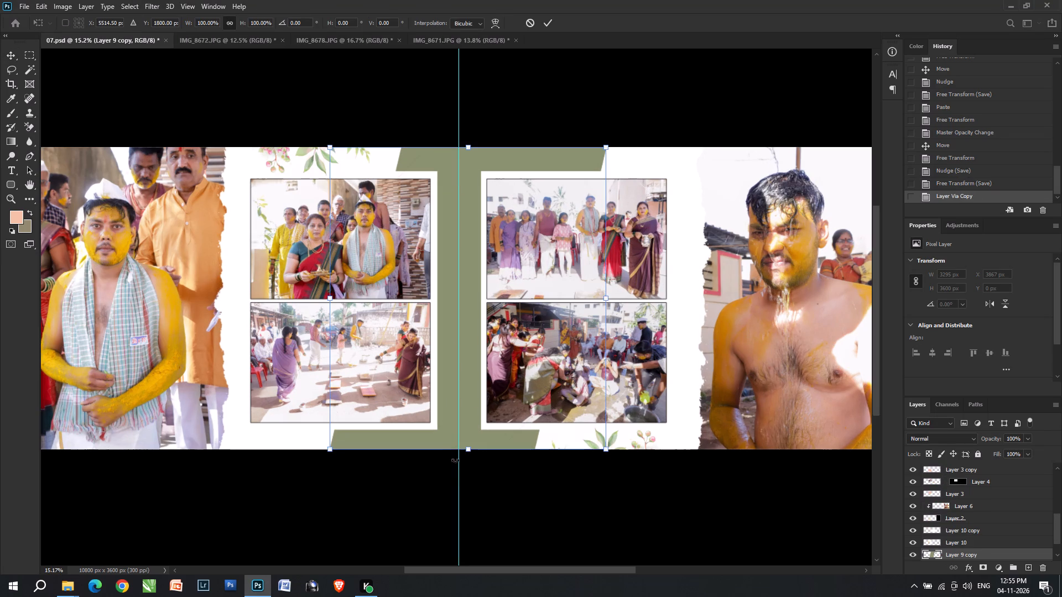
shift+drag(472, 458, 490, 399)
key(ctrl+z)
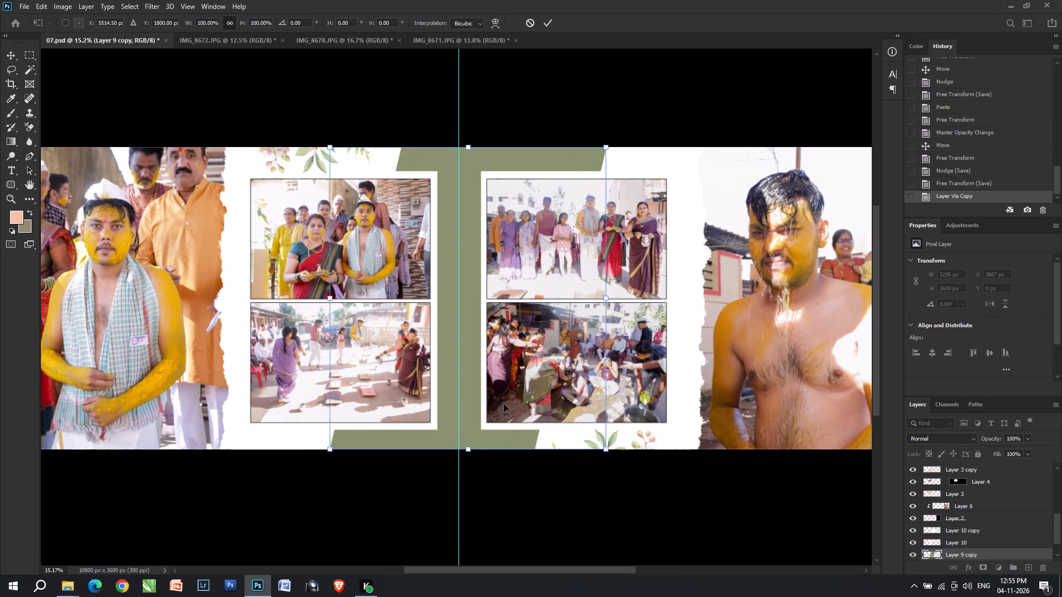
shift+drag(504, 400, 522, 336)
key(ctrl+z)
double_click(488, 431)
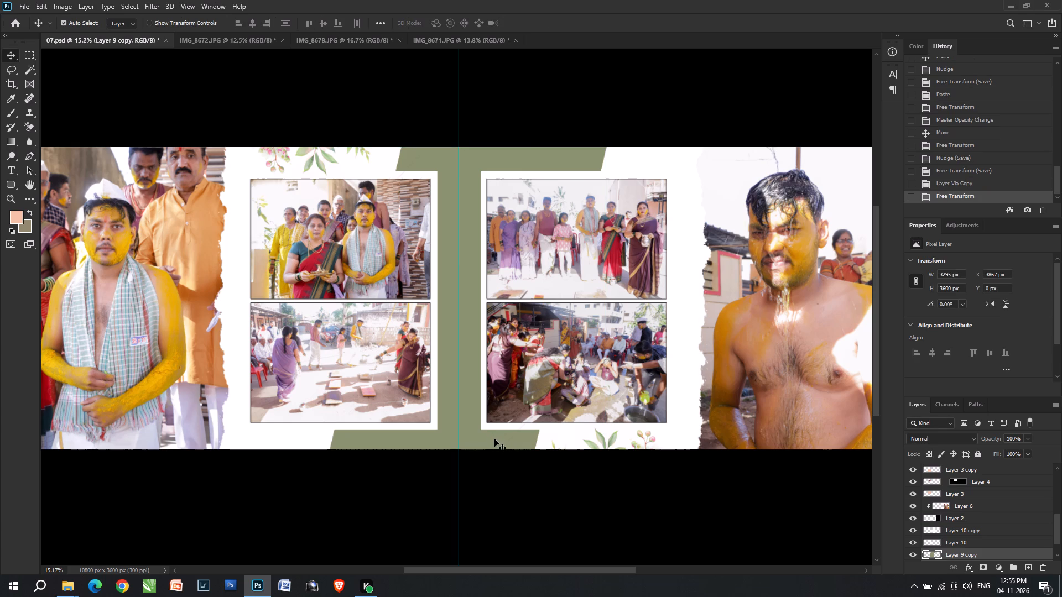
Darken the duplicated olive shape slightly with Hue/Saturation and set its layer opacity to 70%.
click(491, 441)
key(ctrl+u)
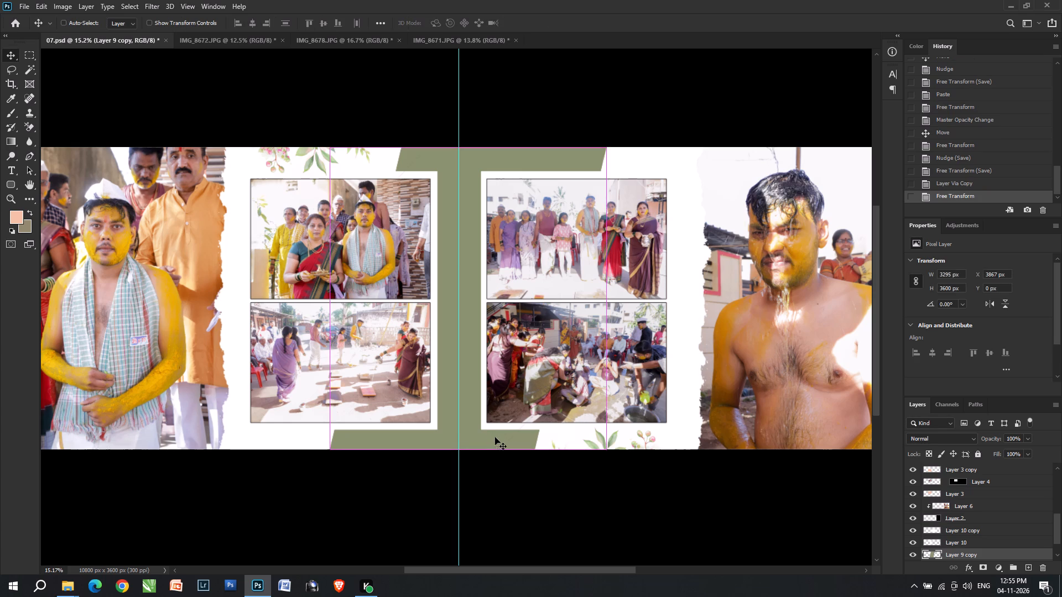
click(493, 260)
key(Return)
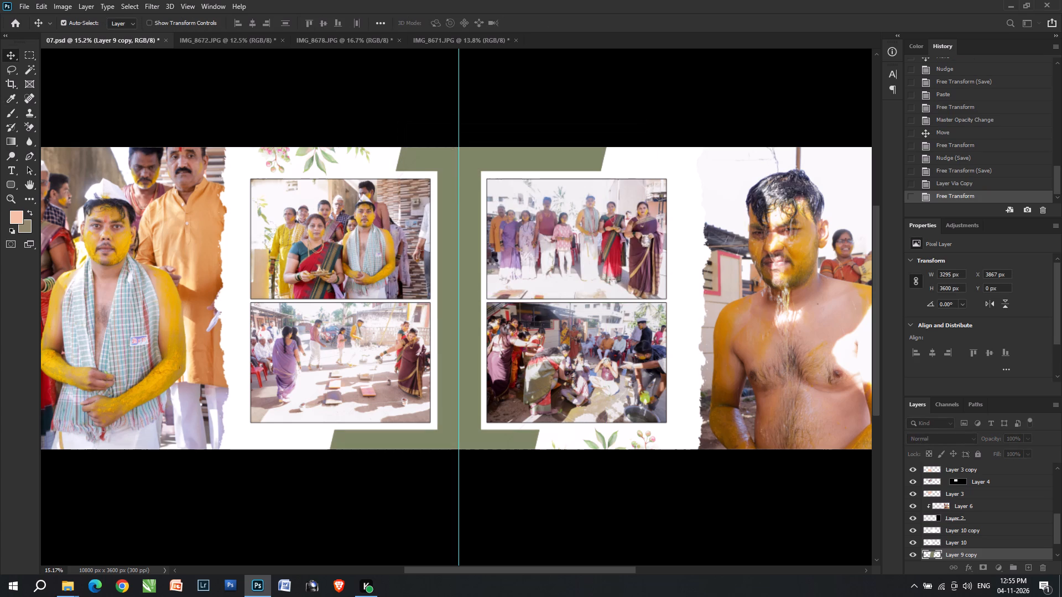
key(7)
Move the duplicated shape to the upper edge beside the large wet-haired man's portrait, about X 7966 px, Y -2711 px.
shift+drag(473, 358, 480, 330)
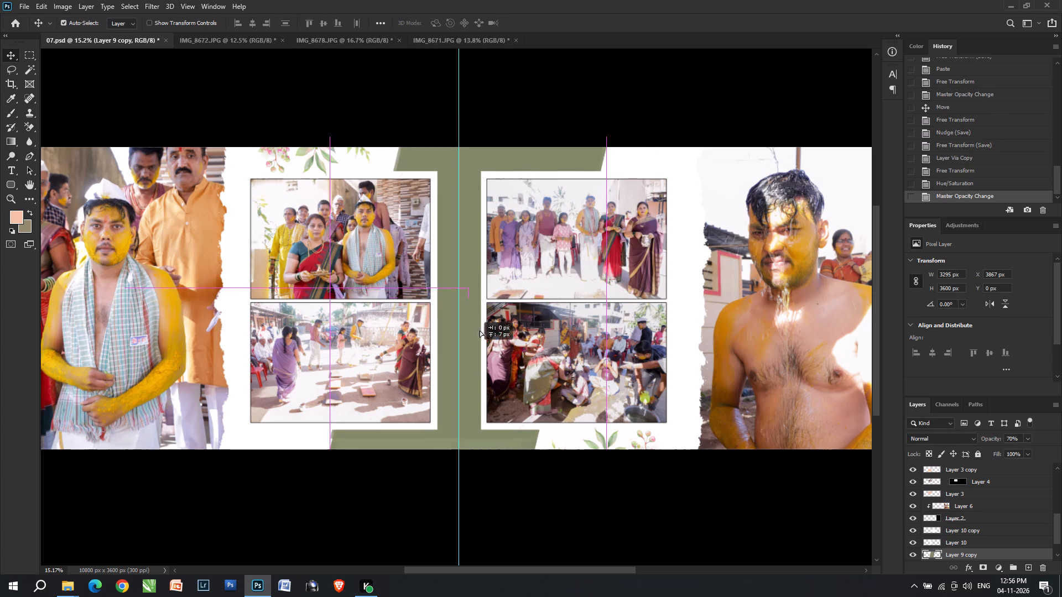
shift+drag(480, 330, 504, 234)
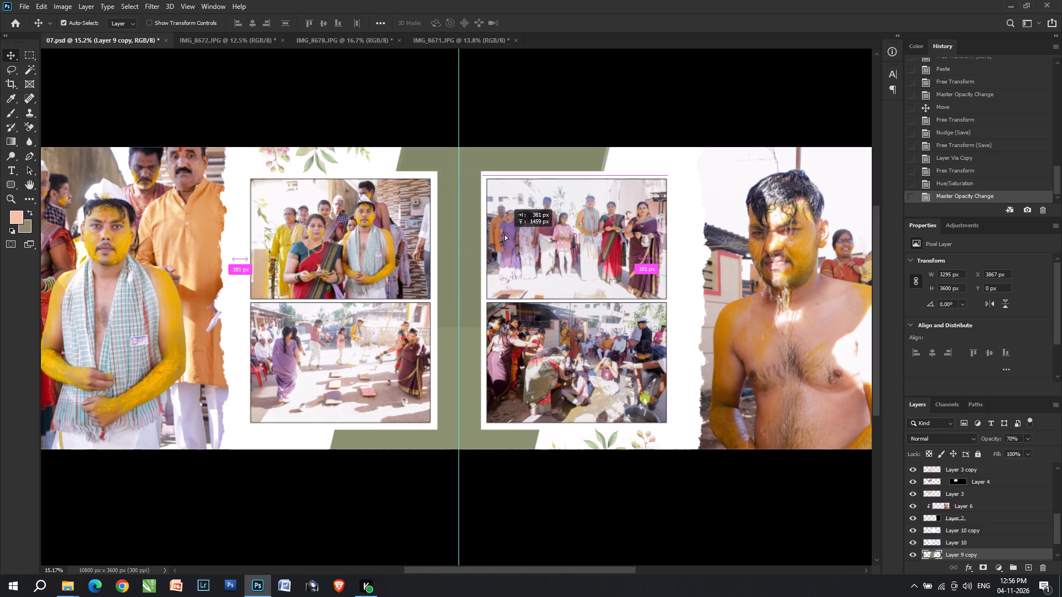
shift+drag(504, 234, 491, 482)
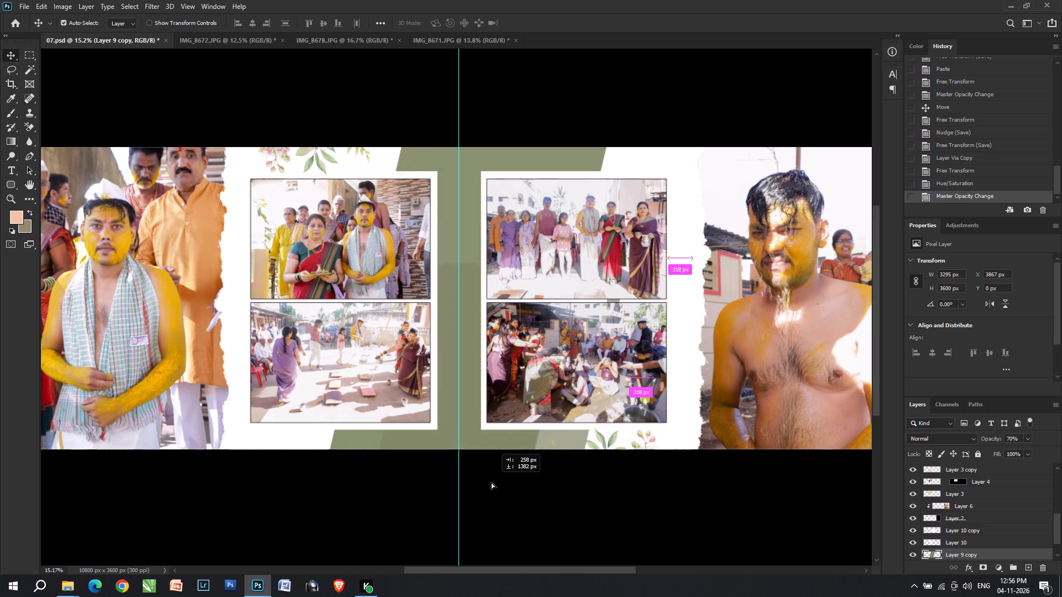
shift+drag(491, 482, 152, 243)
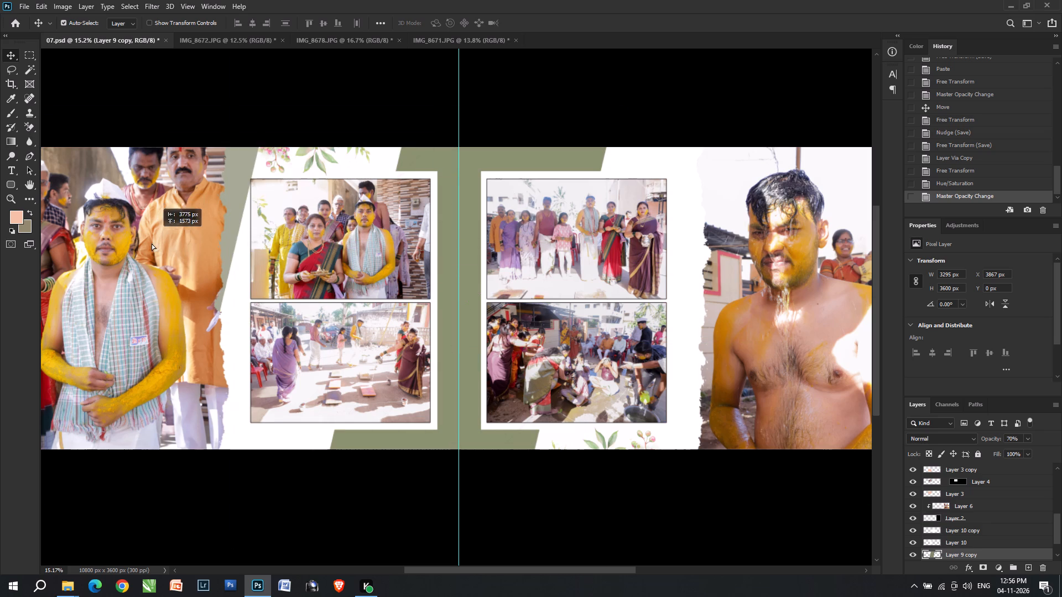
shift+drag(152, 243, 148, 502)
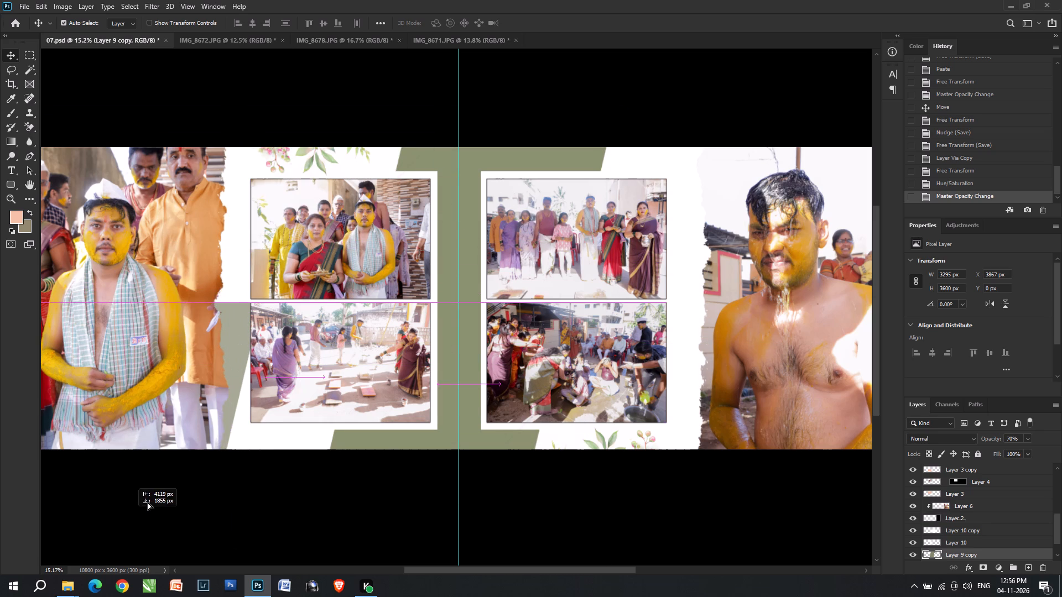
shift+drag(148, 502, 789, 236)
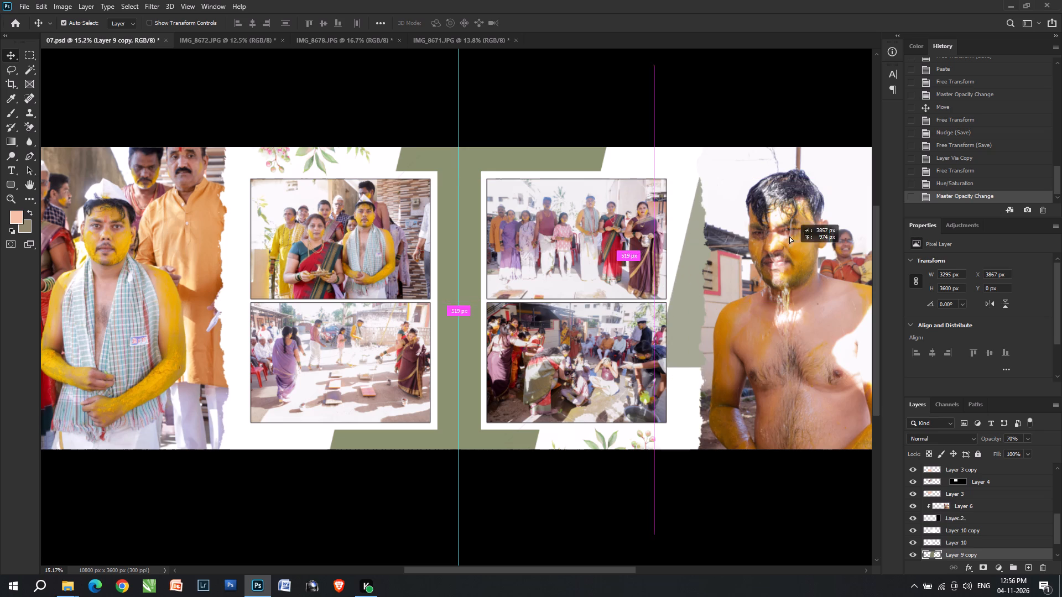
shift+drag(789, 236, 816, 130)
Reposition the duplicated shape behind the portrait's torn edge at about X 7879 px, Y -2506 px.
key(v)
key(space)
key(space)
key(space)
key(space)
key(space)
key(space)
key(space)
key(space)
key(space)
key(space)
key(space)
key(space)
key(space)
key(space)
key(space)
key(space)
key(space)
key(space)
drag(689, 191, 574, 216)
drag(577, 219, 563, 205)
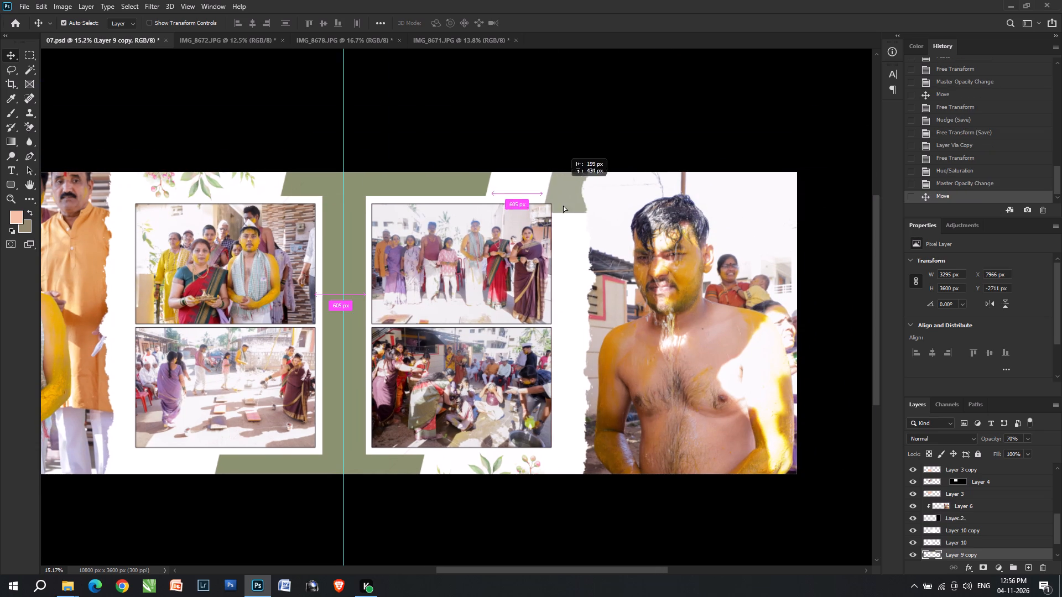
drag(563, 205, 558, 248)
alt+scroll(570, 248, down, 2)
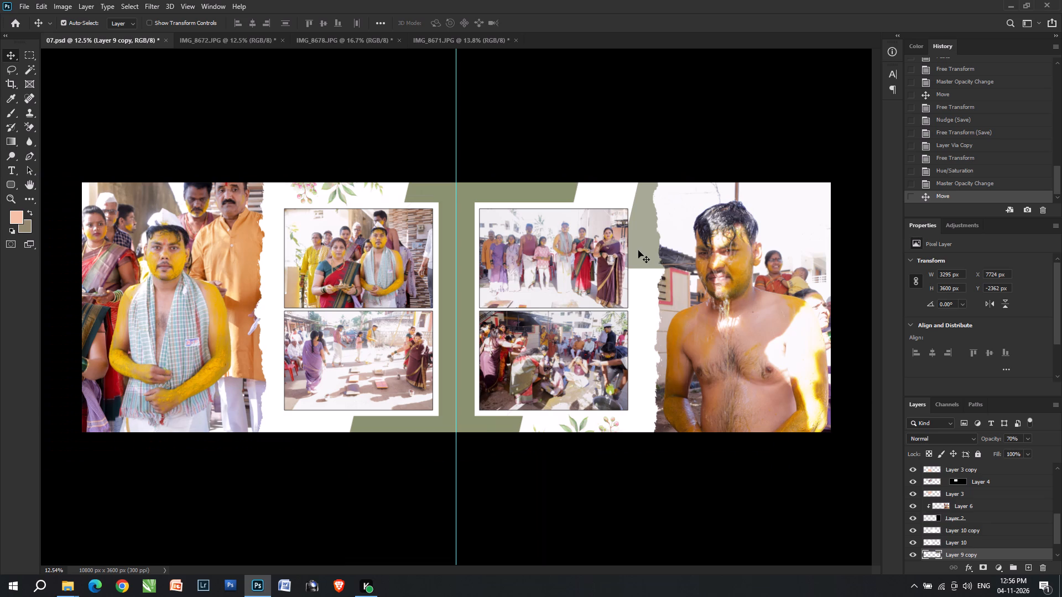
drag(642, 250, 654, 281)
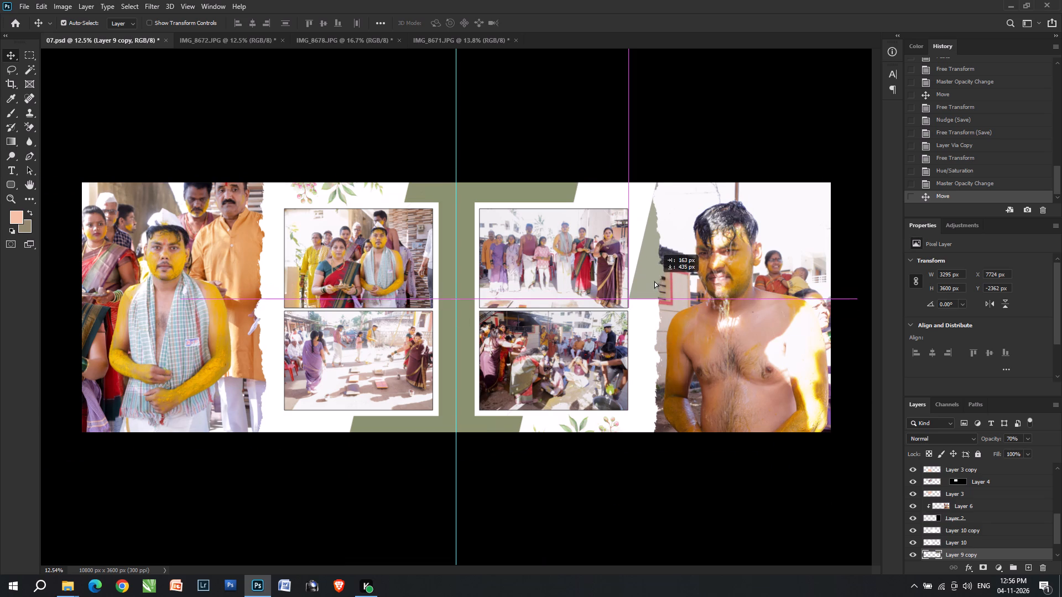
drag(654, 281, 654, 282)
drag(657, 269, 653, 249)
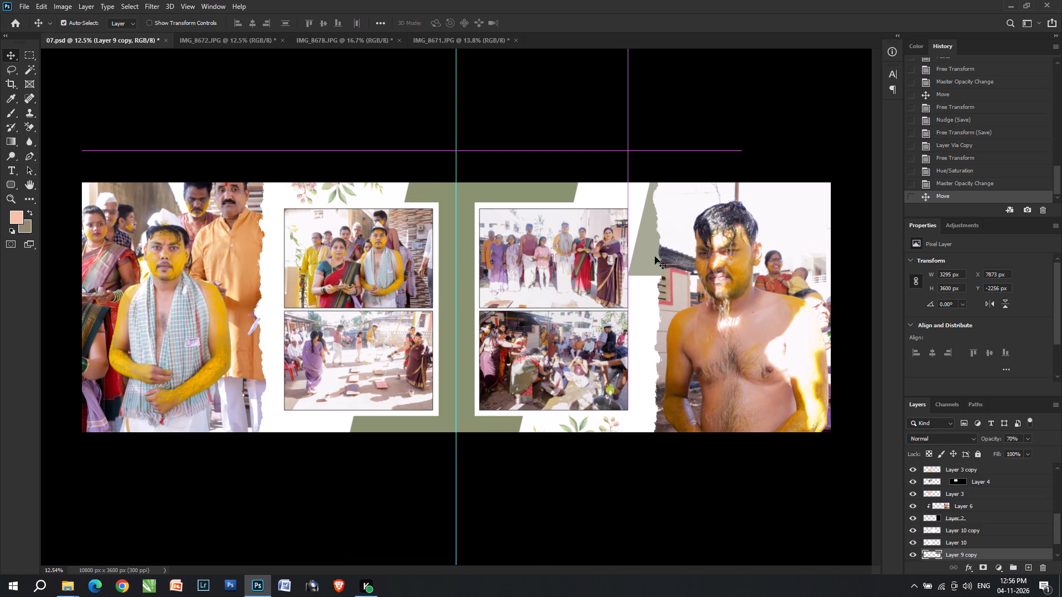
drag(648, 249, 649, 231)
Save 07.psd with the added accent shape.
key(ctrl+s)
Preview the updated 07 sheet in the image viewer from the sheet folder, and return to Photoshop.
key(alt+Tab)
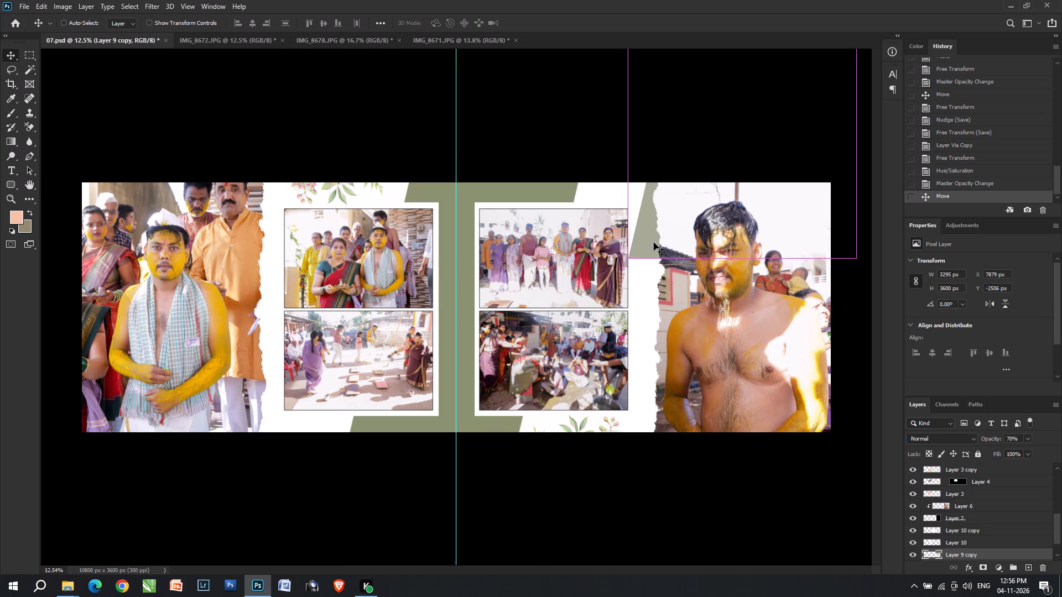
click(668, 370)
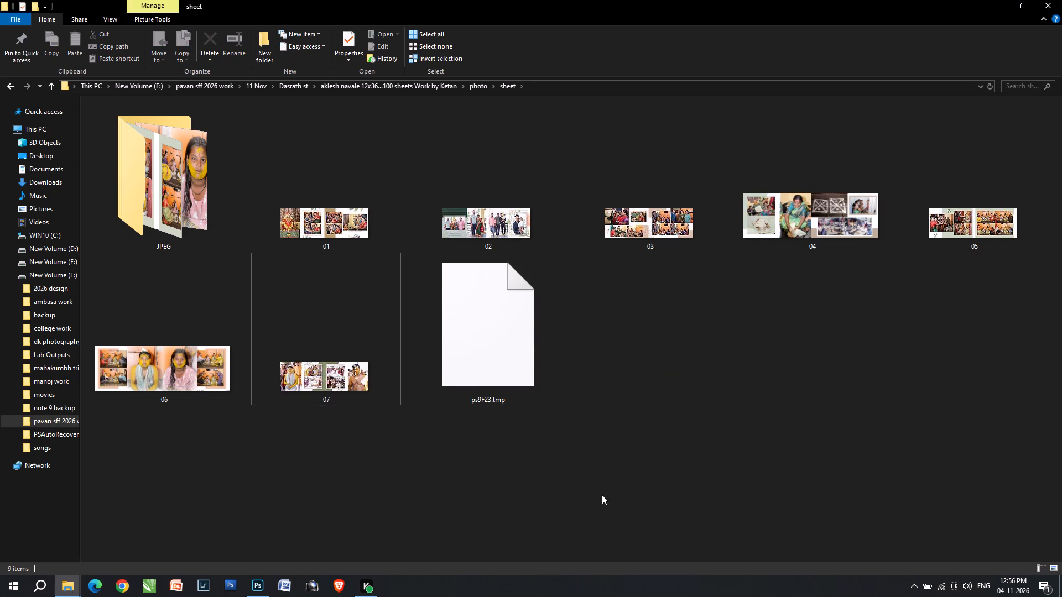
double_click(398, 382)
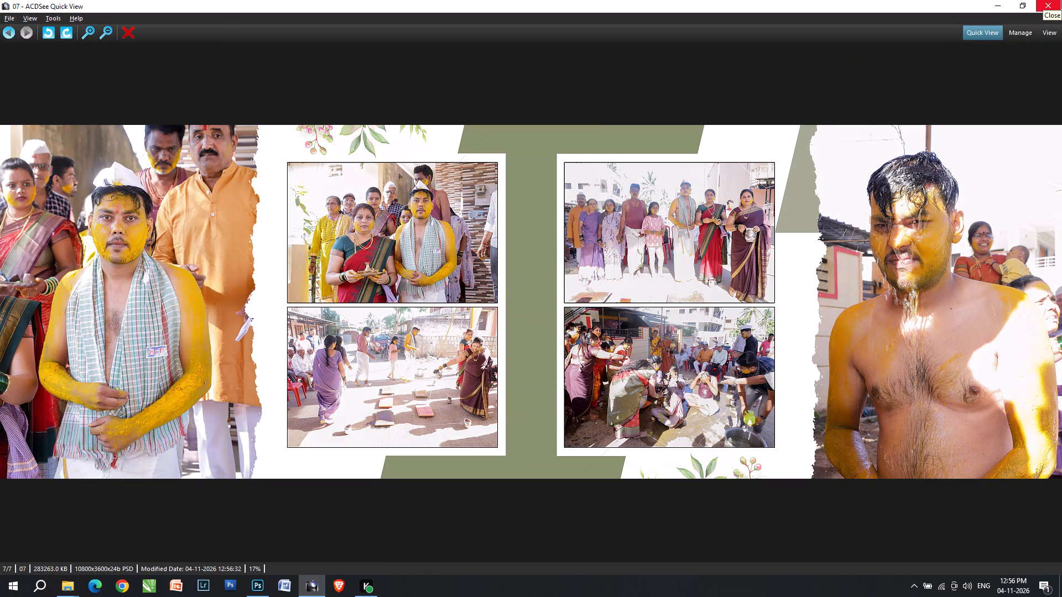
click(1061, 0)
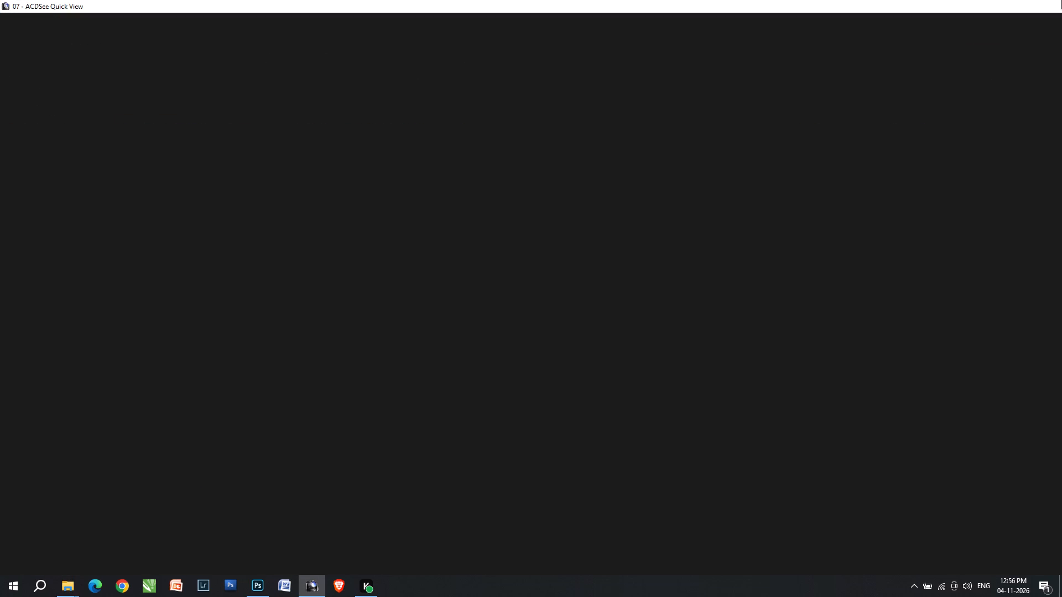
key(alt+Tab)
Shift the hue of the central green background shape on Layer 9 by +22 with Hue/Saturation.
alt+scroll(353, 349, up, 6)
key(space)
drag(253, 346, 432, 422)
key(v)
click(725, 401)
click(730, 401)
key(ctrl+y)
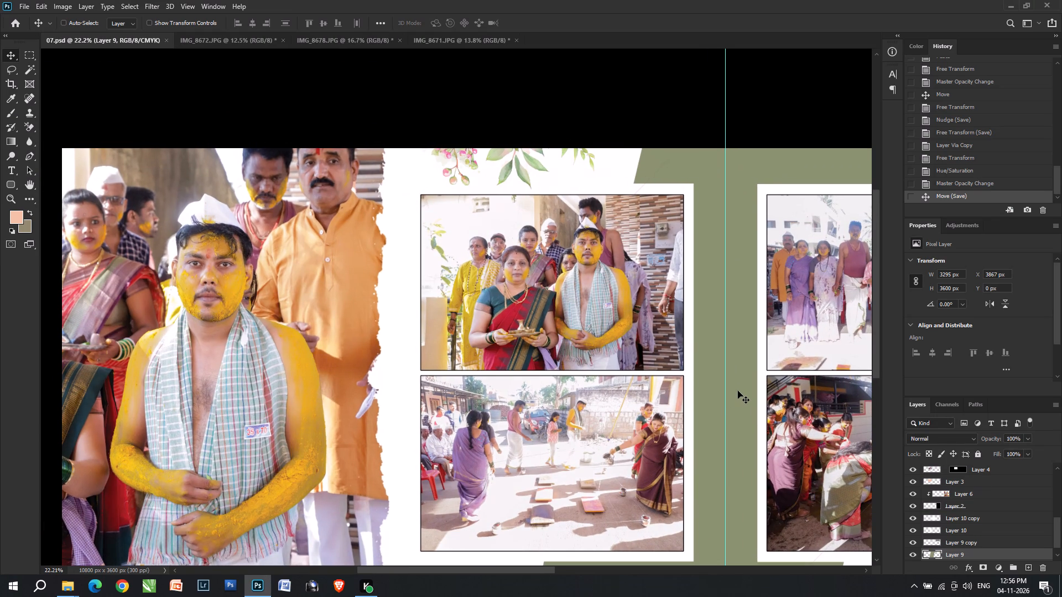
key(ctrl+u)
drag(492, 201, 485, 203)
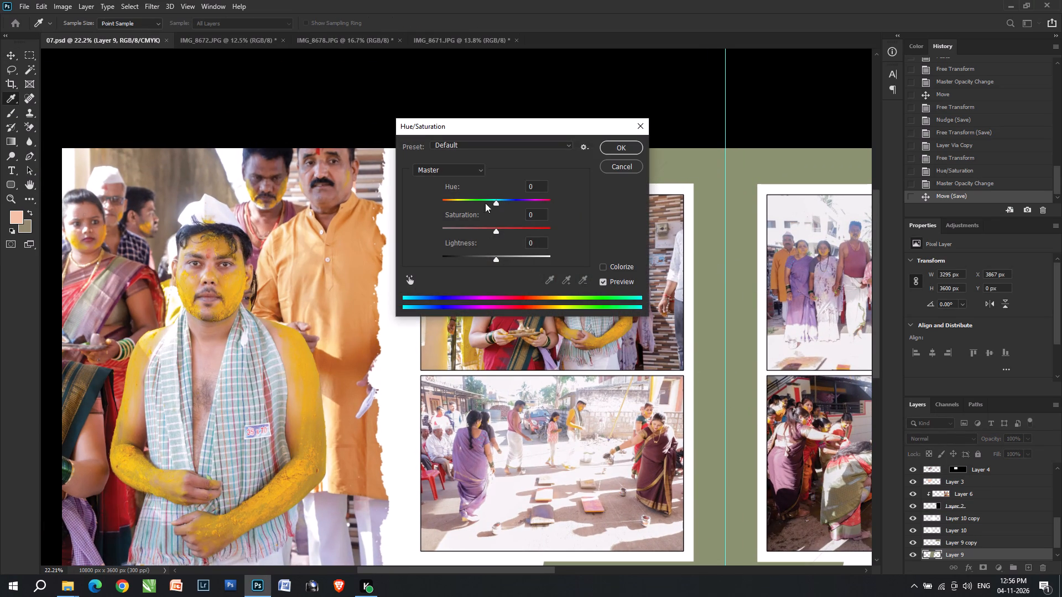
drag(485, 203, 560, 212)
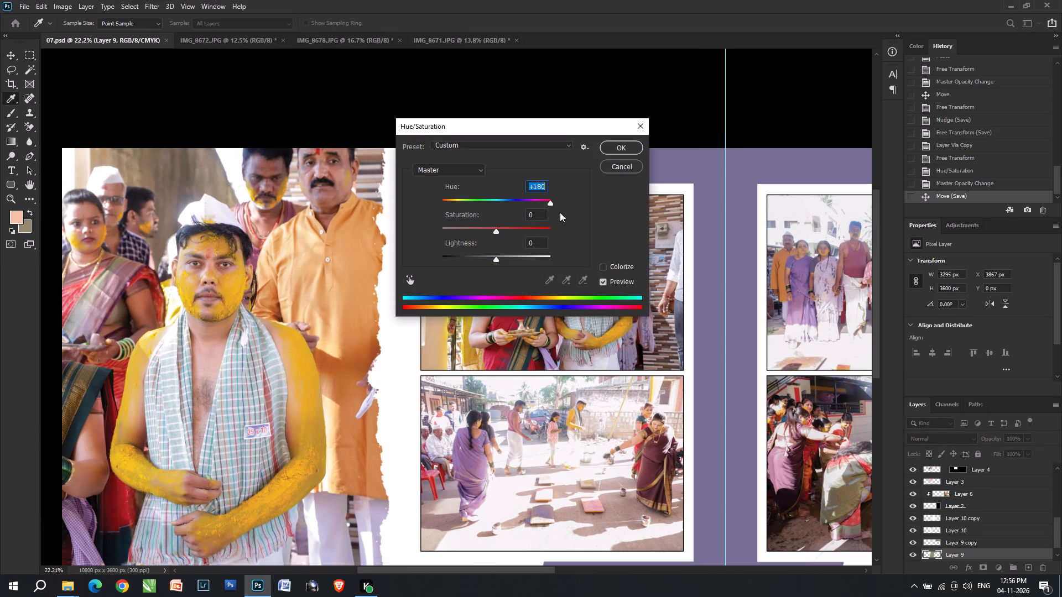
drag(560, 212, 534, 212)
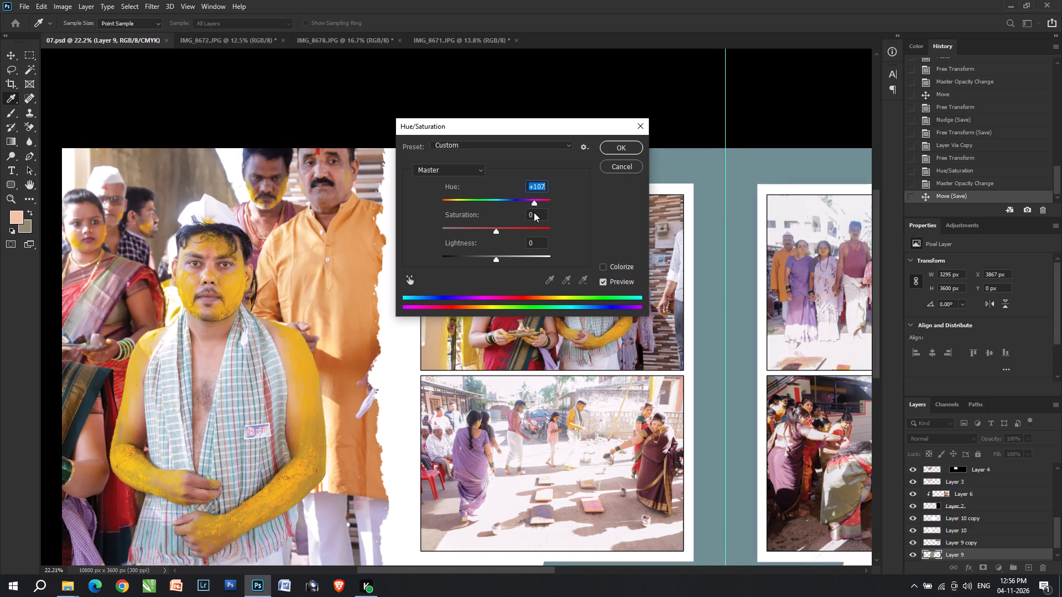
drag(534, 212, 513, 211)
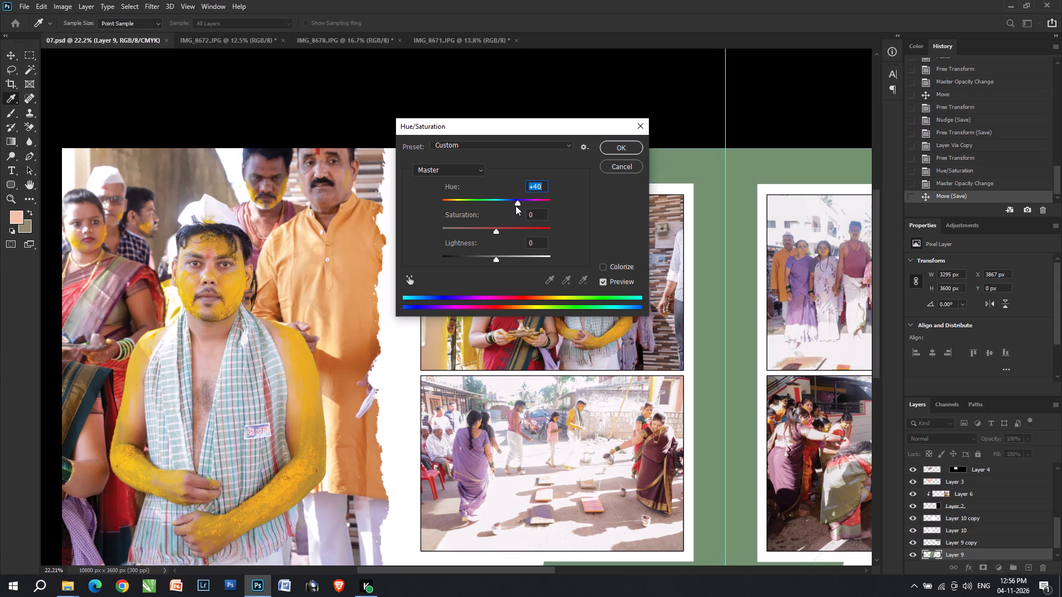
click(513, 201)
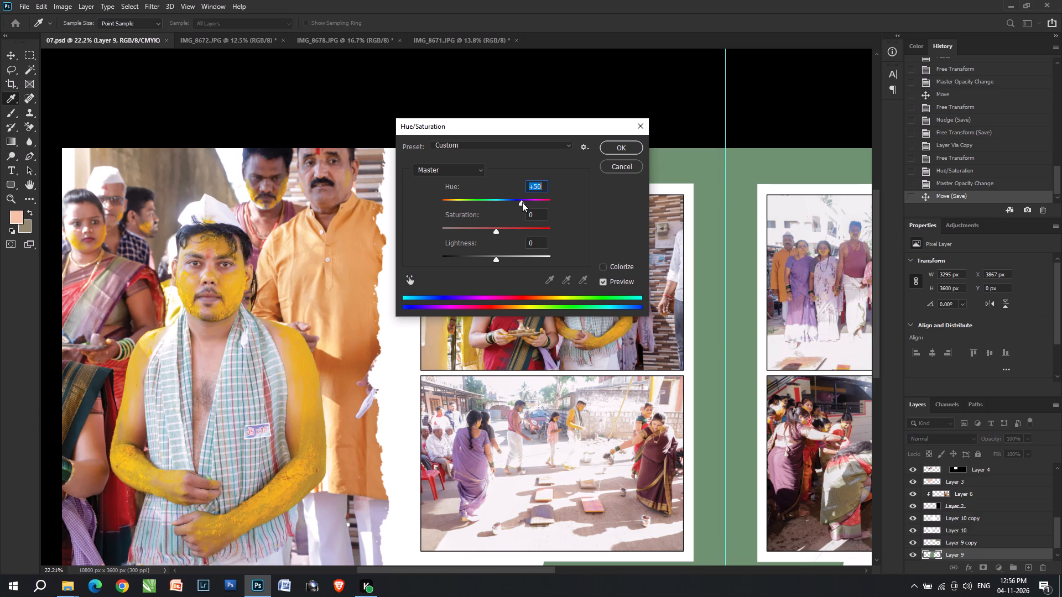
key(Return)
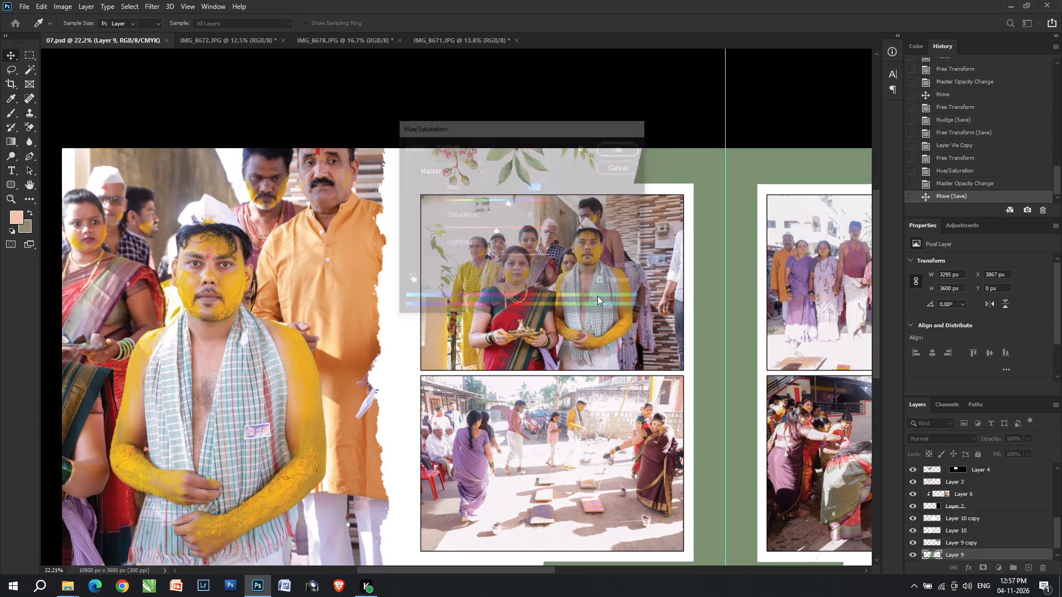
Save 07.psd with the recoloured background shape.
alt+scroll(605, 295, down, 10)
alt+scroll(608, 296, up, 5)
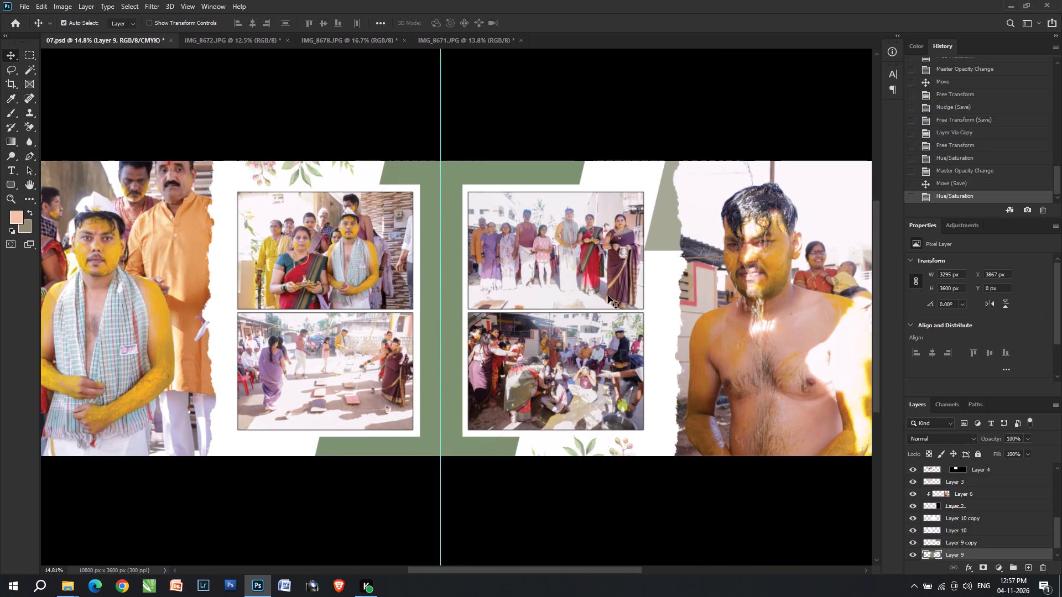
key(ctrl+s)
Merge all visible layers of the 07 spread into one layer.
key(ctrl+shift+e)
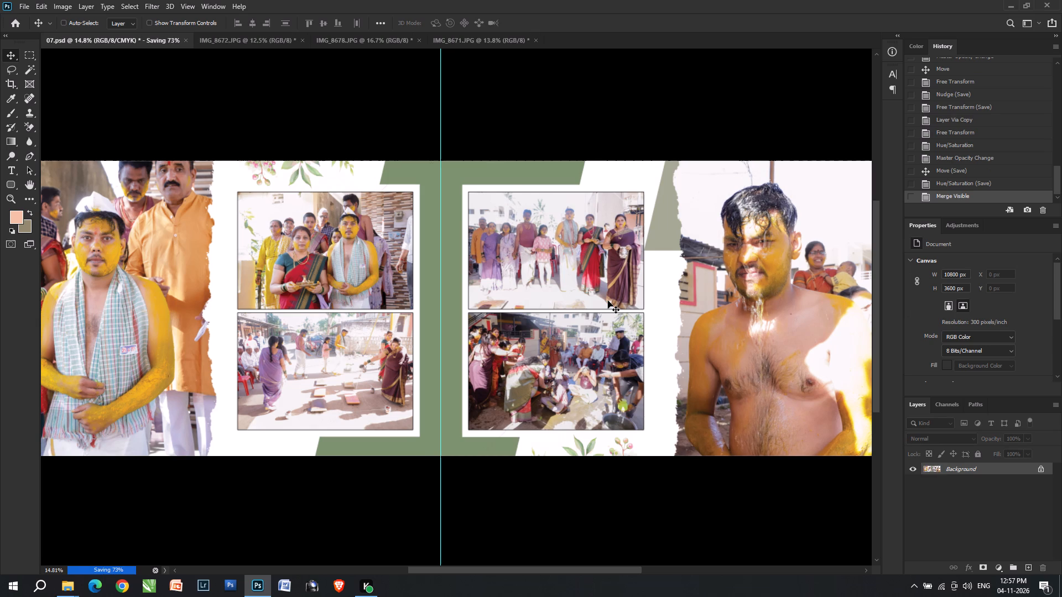
Save the merged spread as a JPEG named 07 in the sheet folder's JPEG subfolder.
key(ctrl+shift+s)
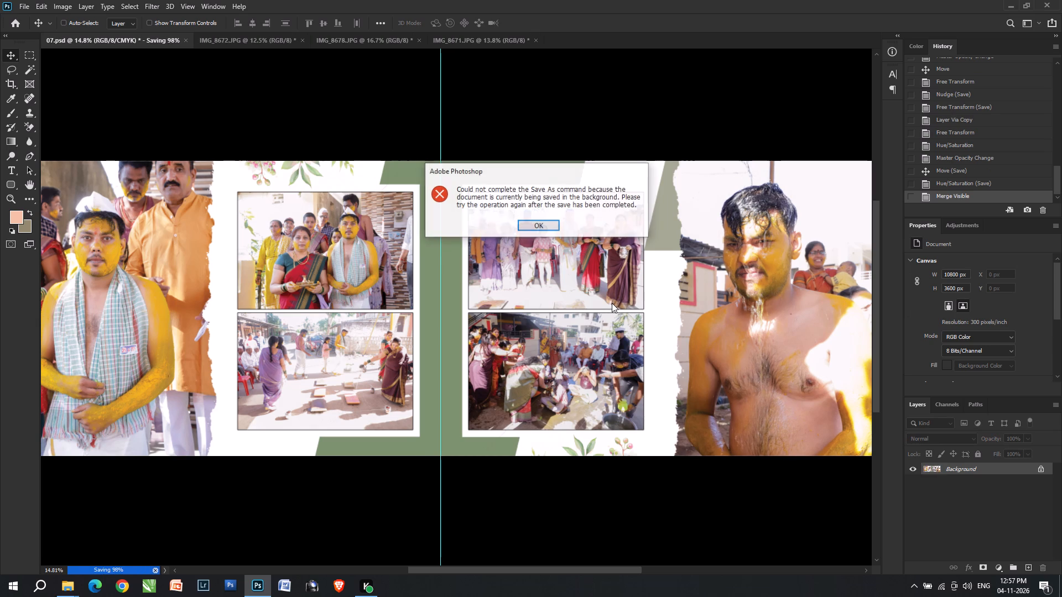
key(Return)
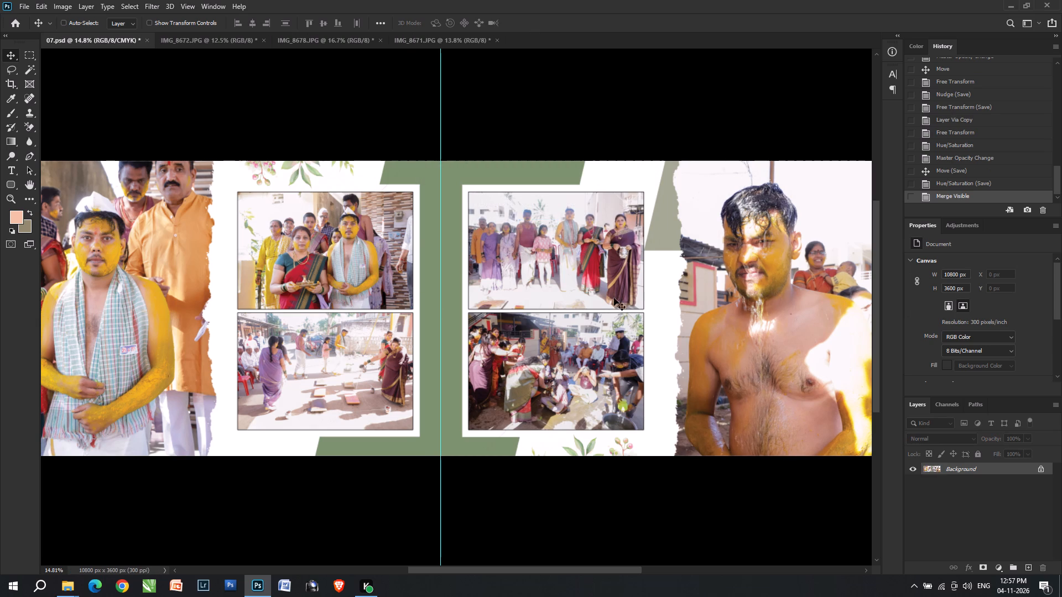
key(ctrl+shift+s)
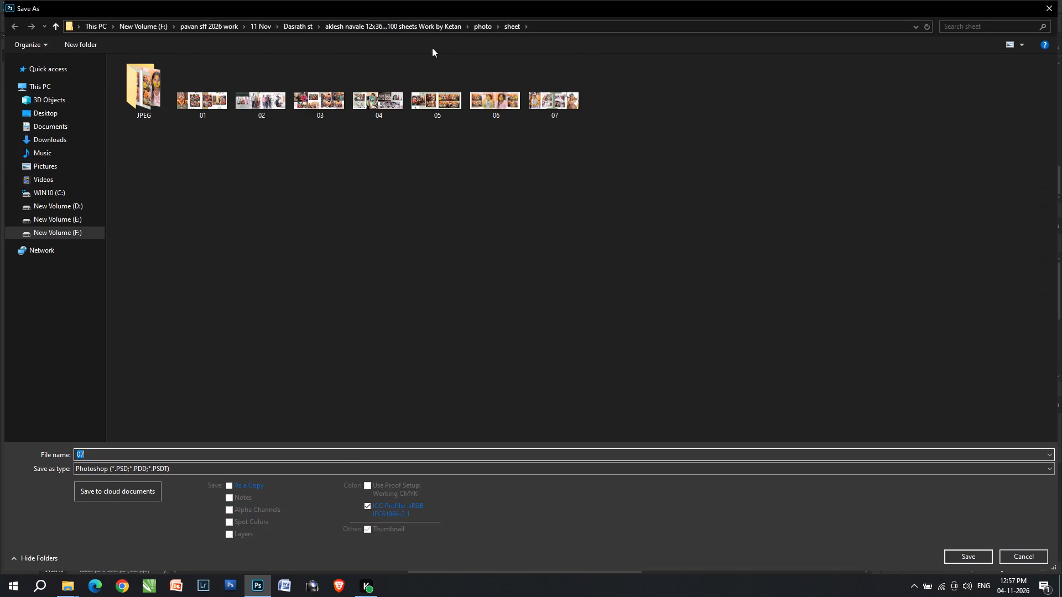
double_click(132, 100)
key(Tab)
key(Tab)
key(j)
scroll(459, 285, down, 6)
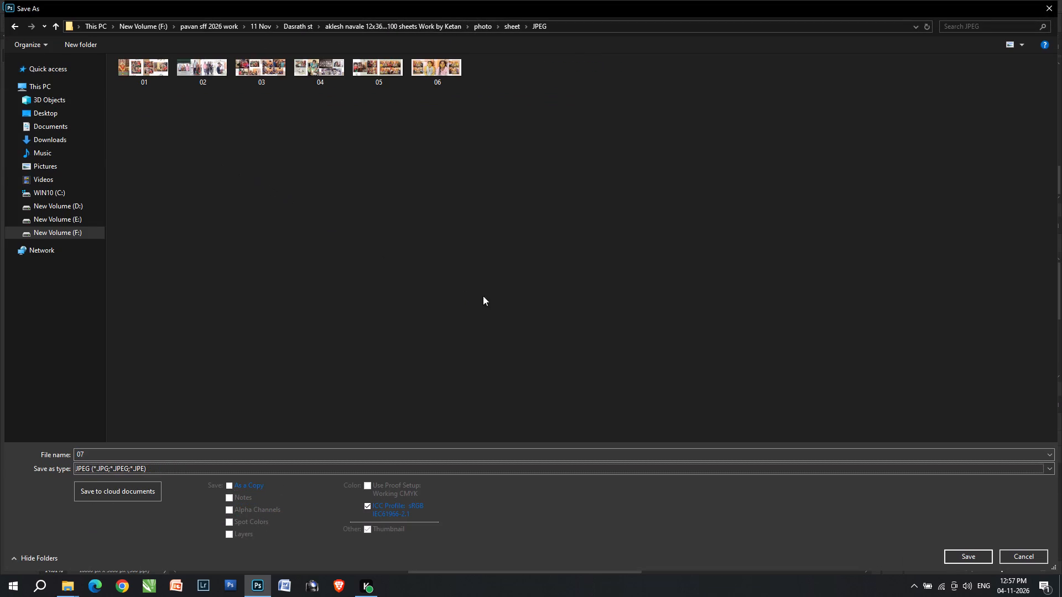
click(494, 304)
key(Return)
key(Return)
key(Return)
key(Return)
key(backslash)
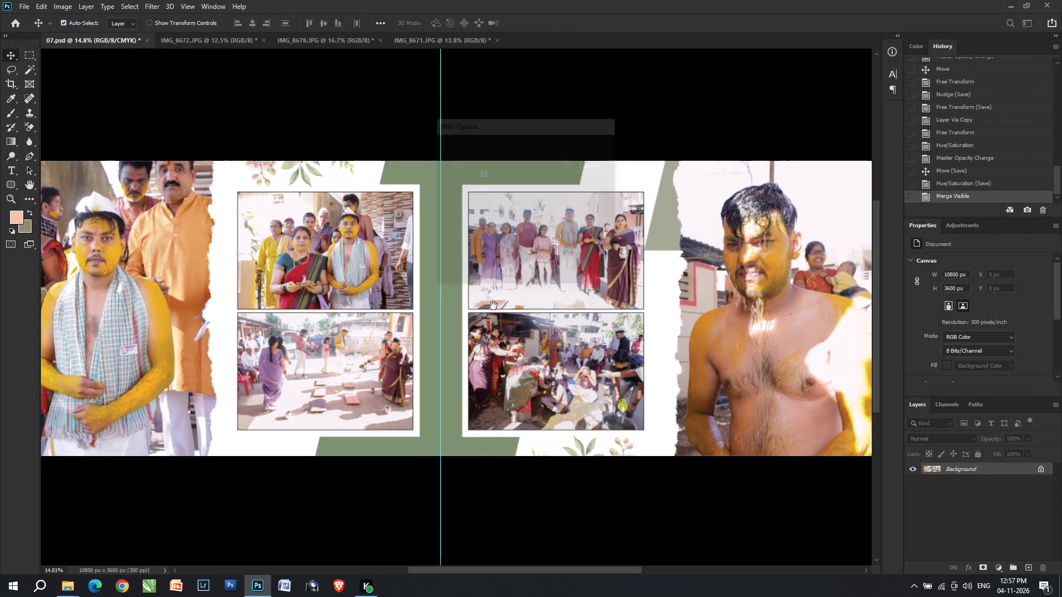
Blank the merged sheet to white using the last Hue/Saturation settings with Lightness at +100.
key(ctrl+alt+u)
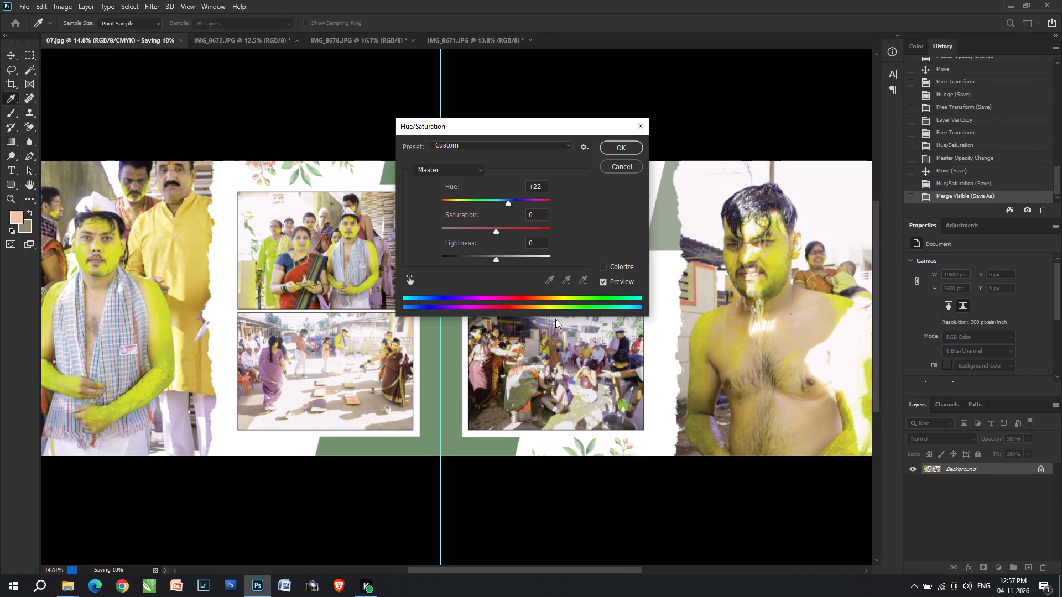
drag(542, 268, 588, 268)
drag(531, 261, 577, 263)
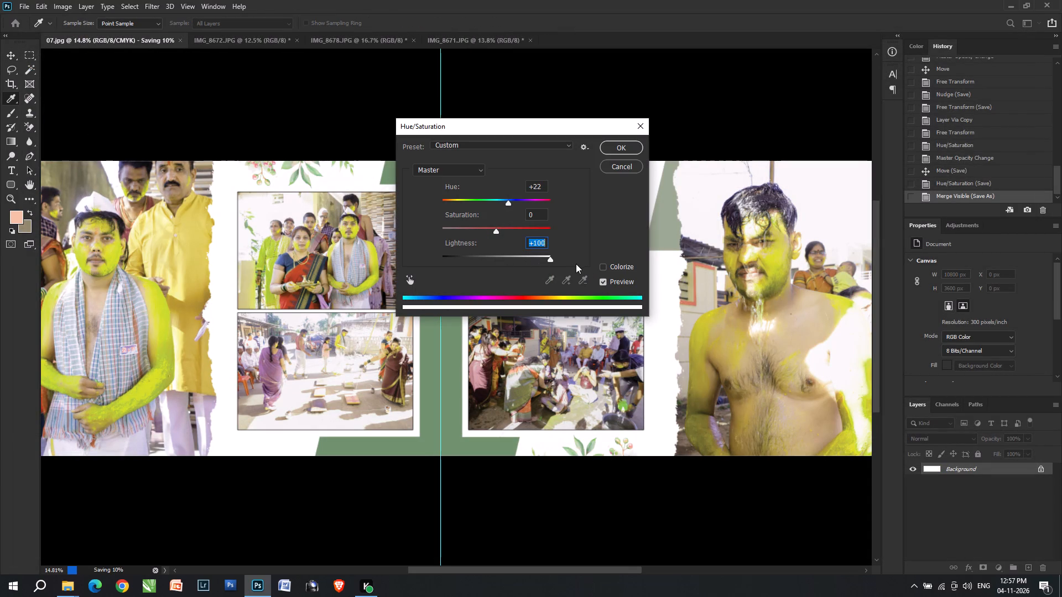
key(Return)
Save the blank white sheet as a Photoshop file named 08 in the sheet folder.
alt+scroll(558, 270, up, 5)
alt+scroll(558, 270, down, 5)
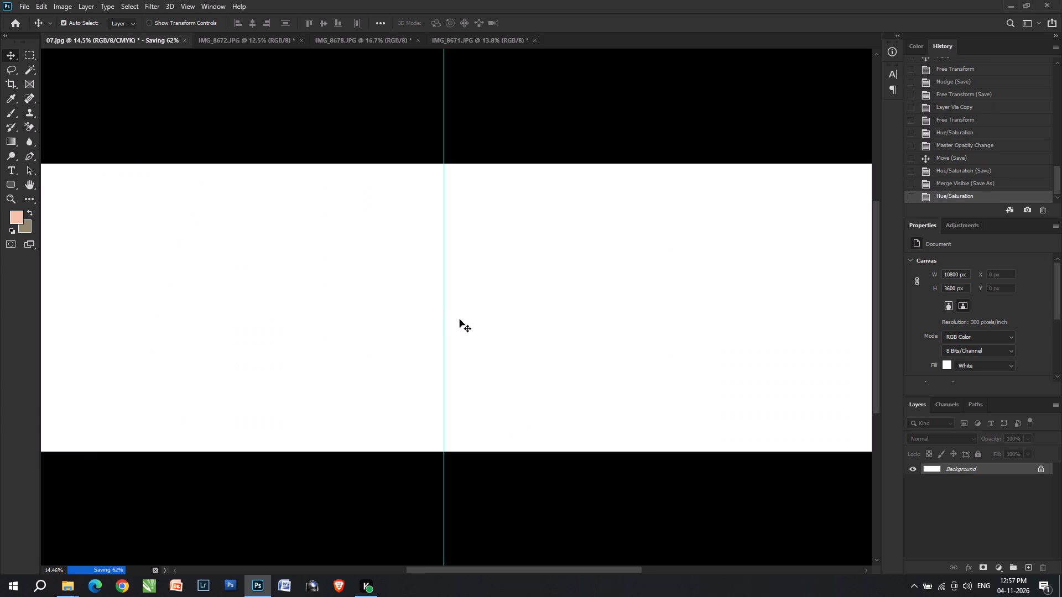
alt+scroll(452, 315, down, 3)
click(456, 307)
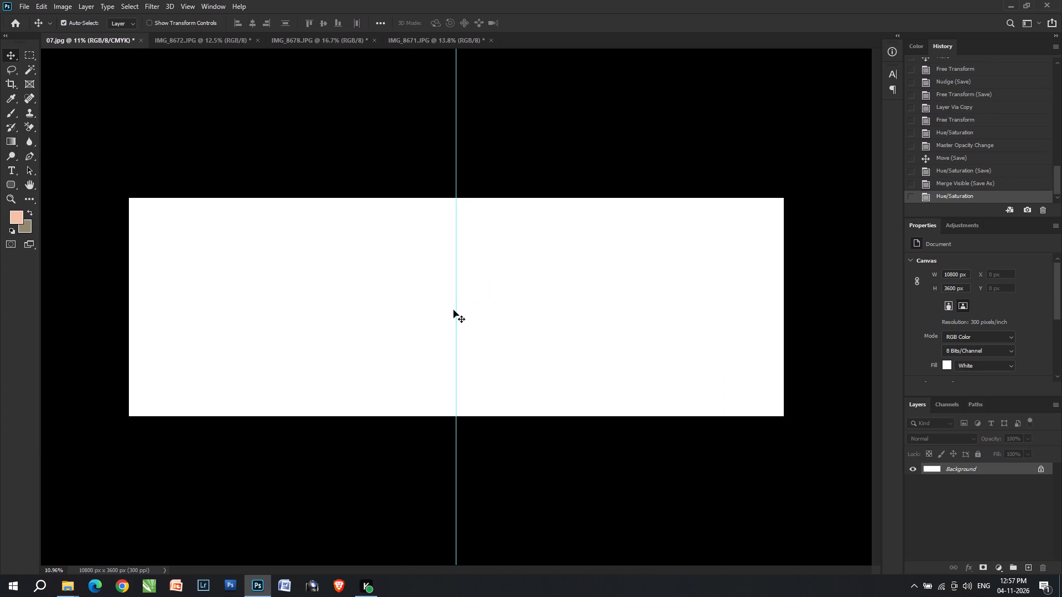
alt+scroll(455, 310, up, 2)
alt+scroll(455, 310, down, 1)
key(ctrl+shift+s)
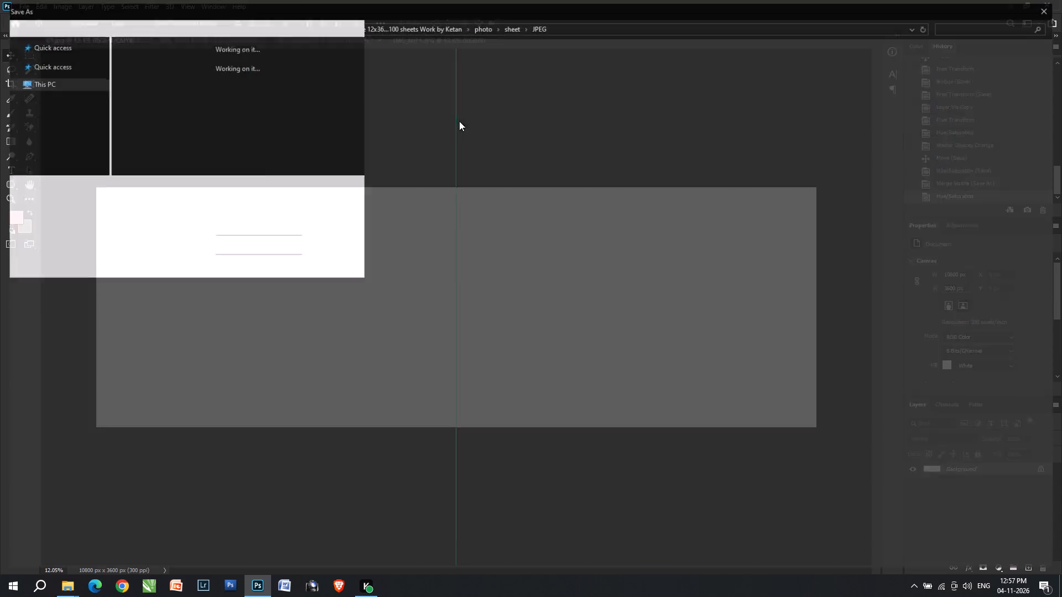
click(509, 28)
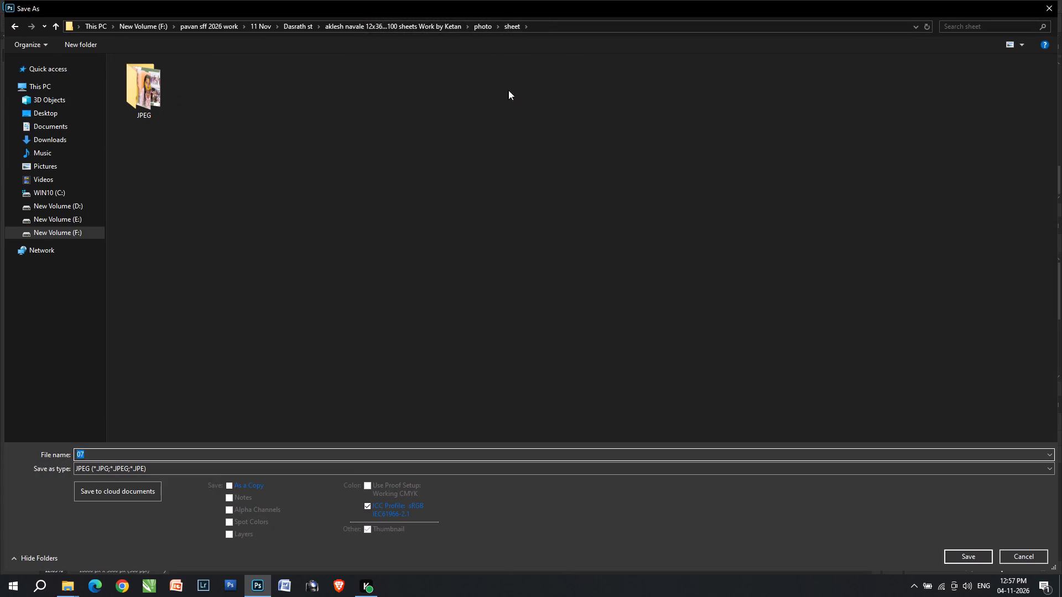
text(08)
click(121, 472)
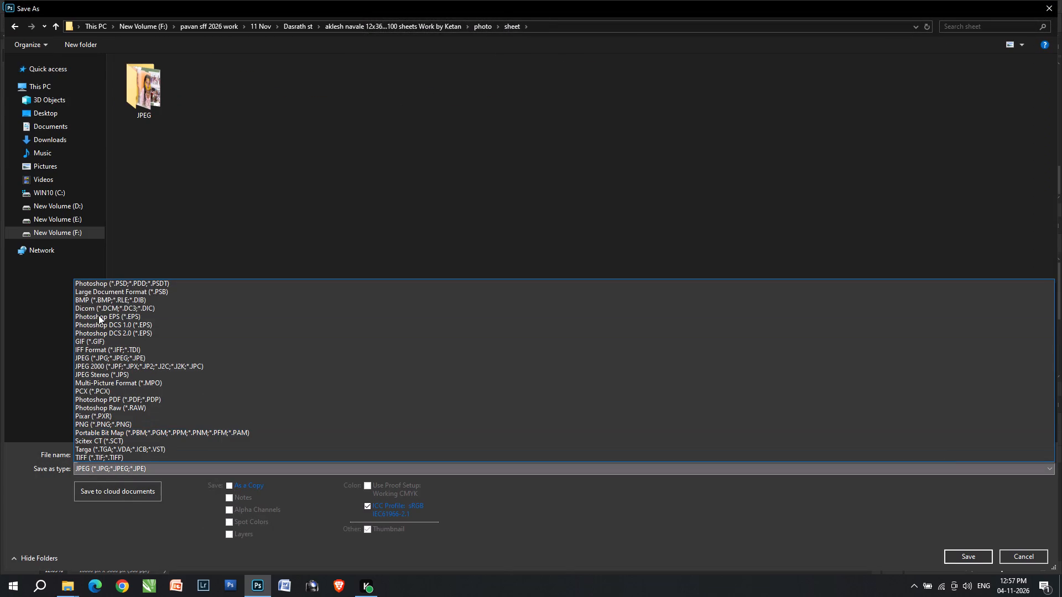
drag(110, 287, 119, 286)
scroll(267, 336, down, 3)
click(267, 336)
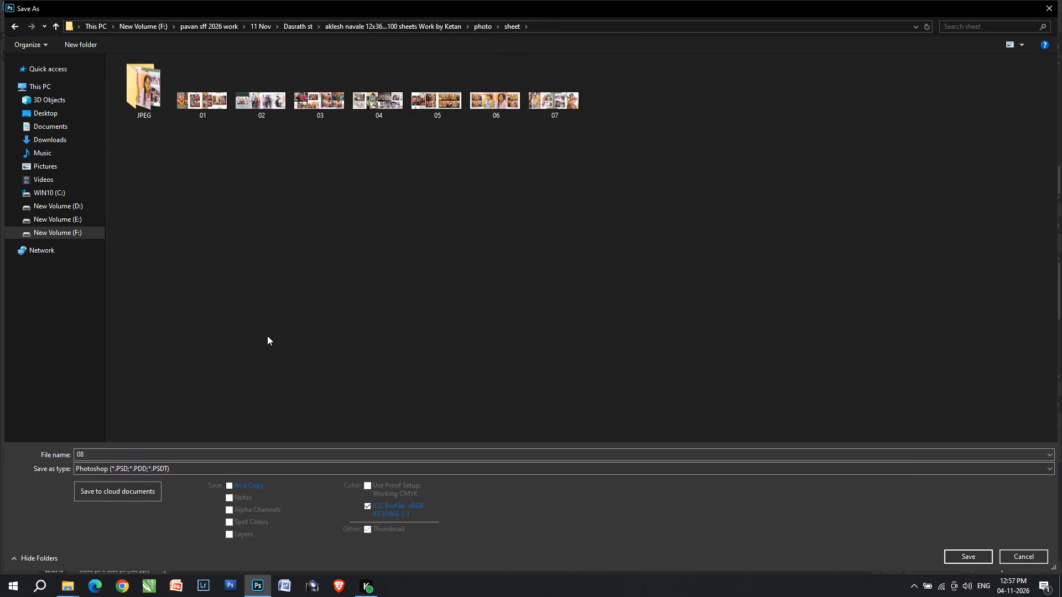
key(Return)
Close the leftover IMG_8671.JPG document without saving its changes.
key(ctrl+Tab)
key(ctrl+Tab)
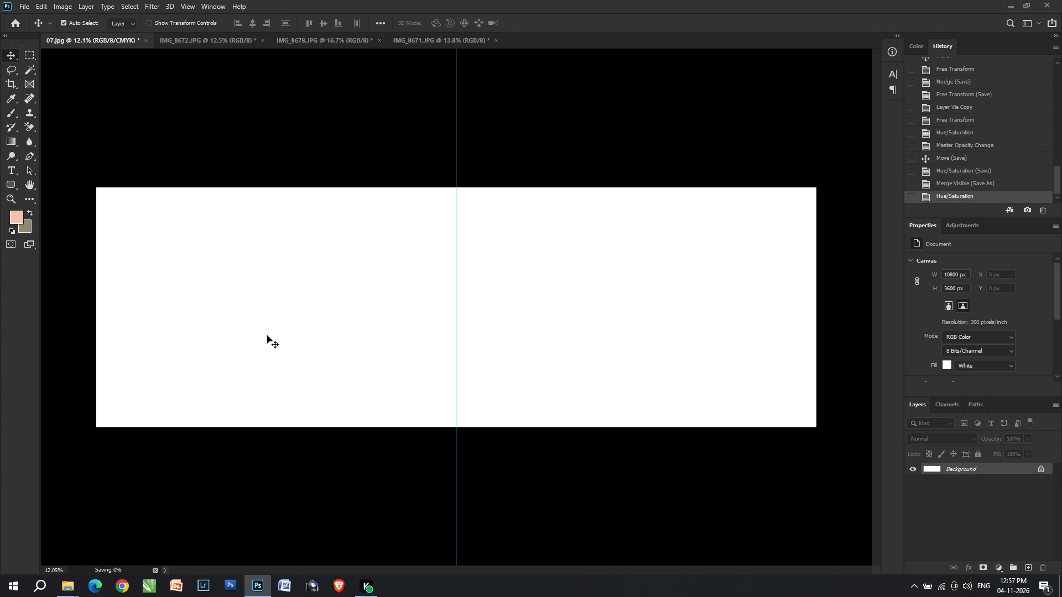
key(ctrl+Tab)
key(ctrl+Tab)
key(ctrl+w)
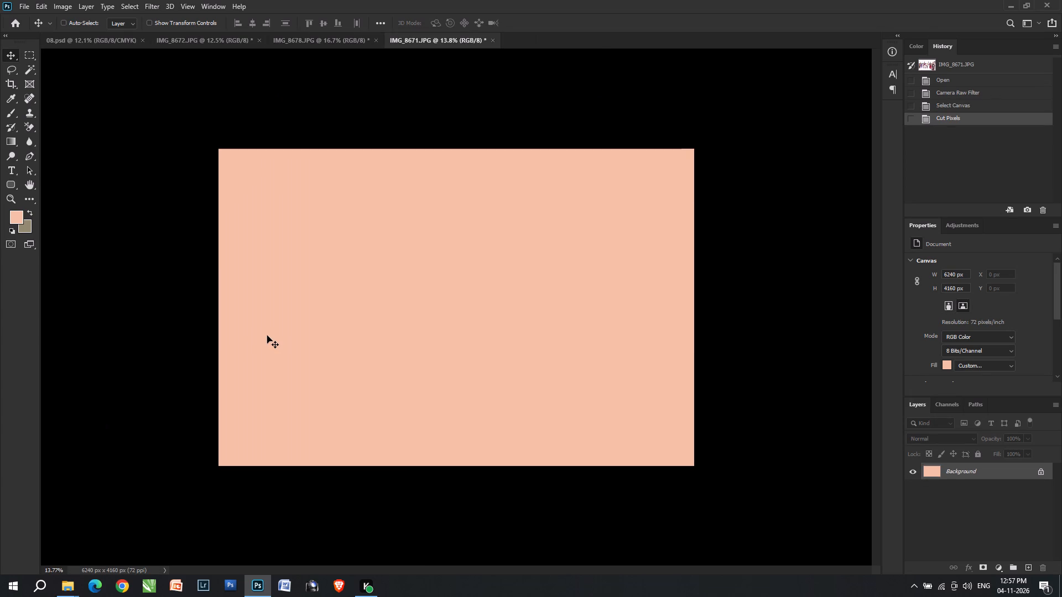
key(ctrl+Tab)
key(ctrl+Return)
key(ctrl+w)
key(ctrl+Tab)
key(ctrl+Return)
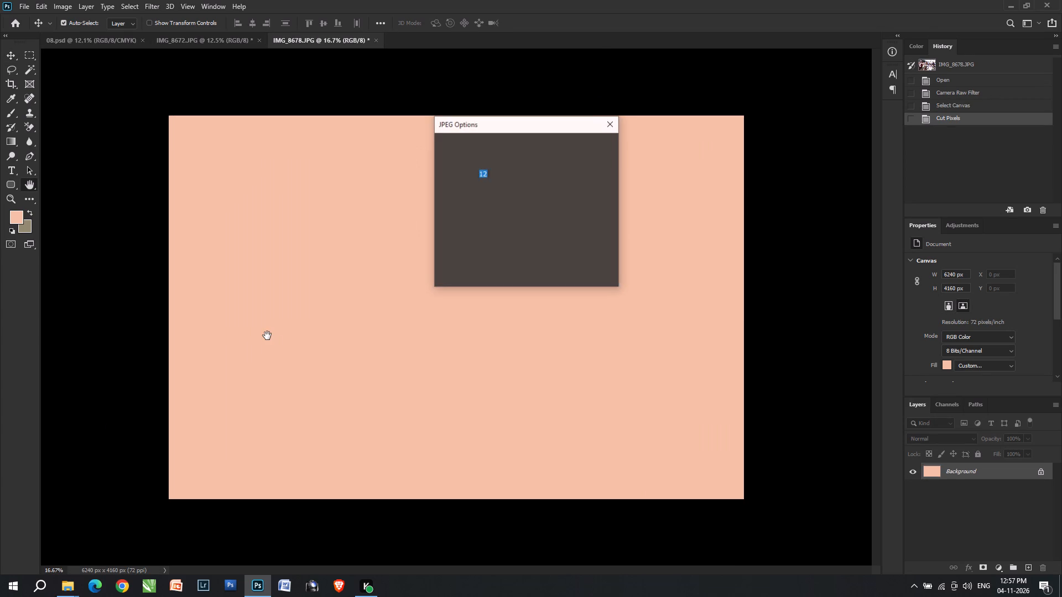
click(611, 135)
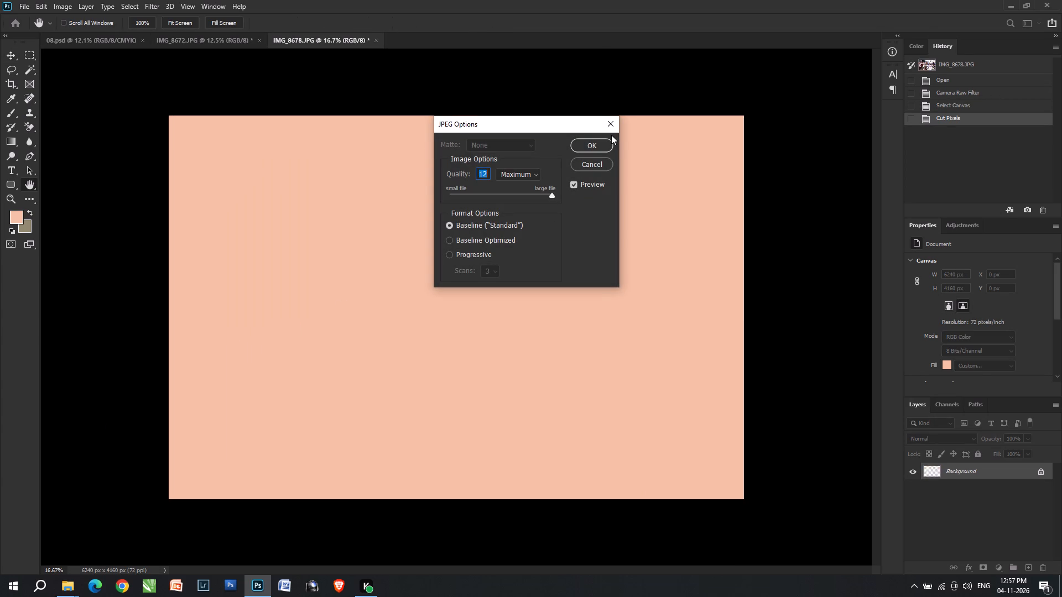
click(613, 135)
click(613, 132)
Close the leftover IMG_8678.JPG and IMG_8672.JPG documents without saving their changes.
key(ctrl+w)
key(Tab)
key(Return)
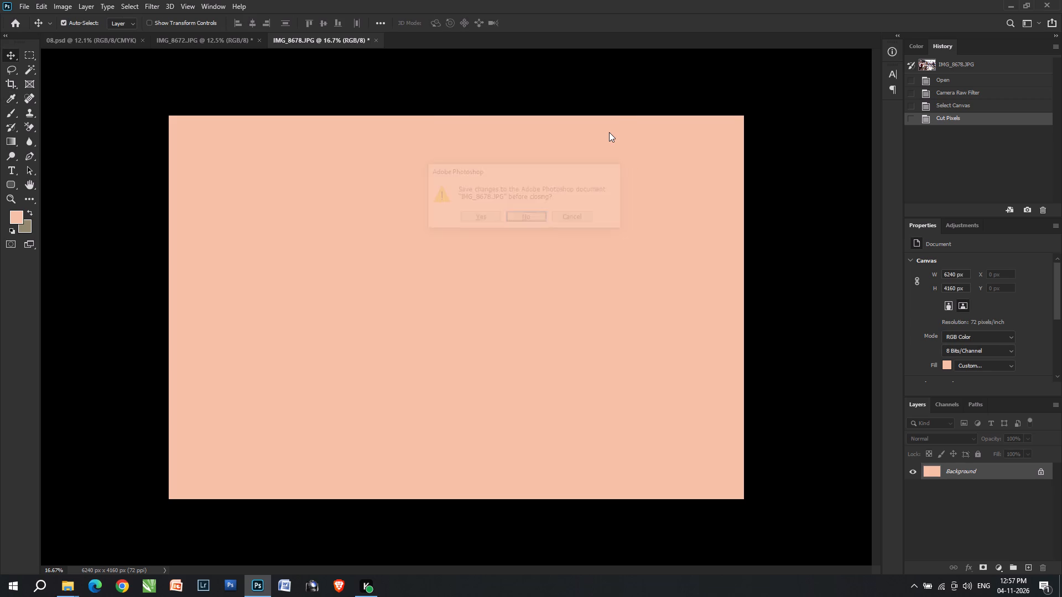
key(ctrl+w)
key(Tab)
key(Return)
Switch to File Explorer, go up from the sheet folder to photo, and open folder 02.
key(alt+Tab)
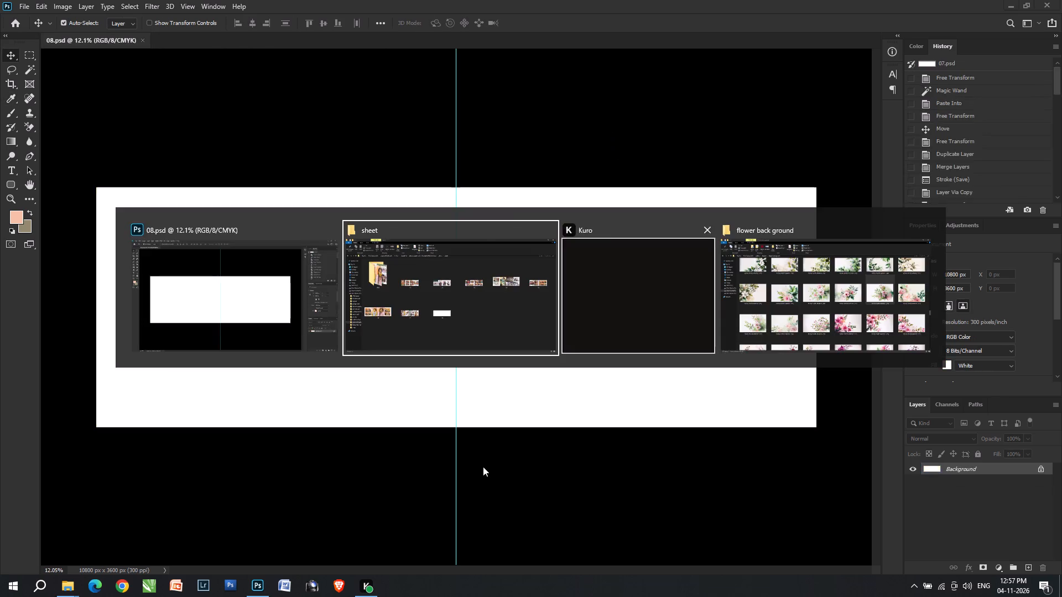
click(517, 413)
key(BackSpace)
double_click(380, 227)
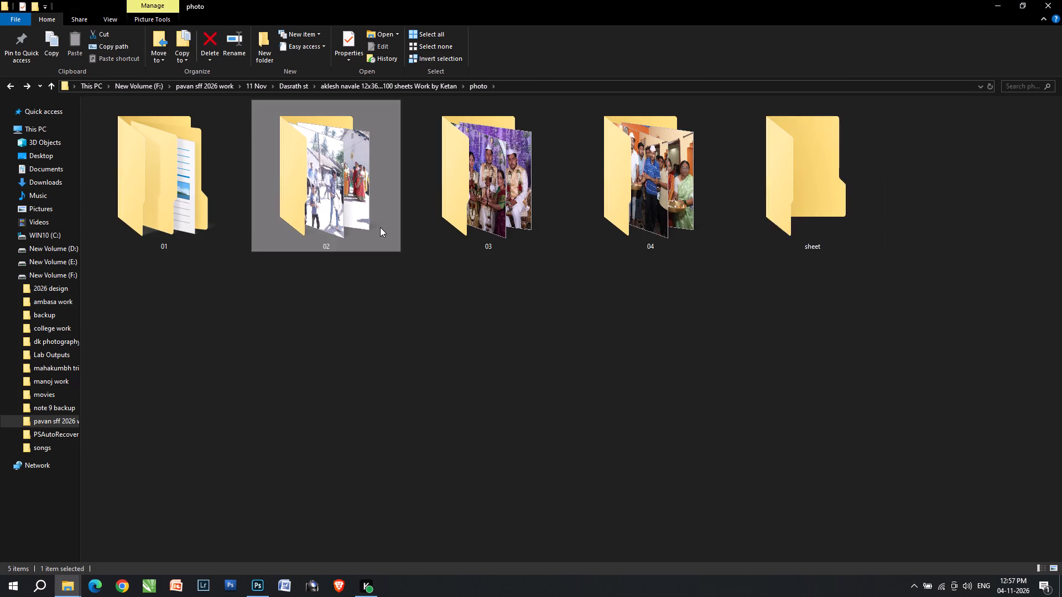
click(380, 228)
Look through the photo thumbnails in folder 02 for candidates for the 08 sheet.
shift+click(801, 223)
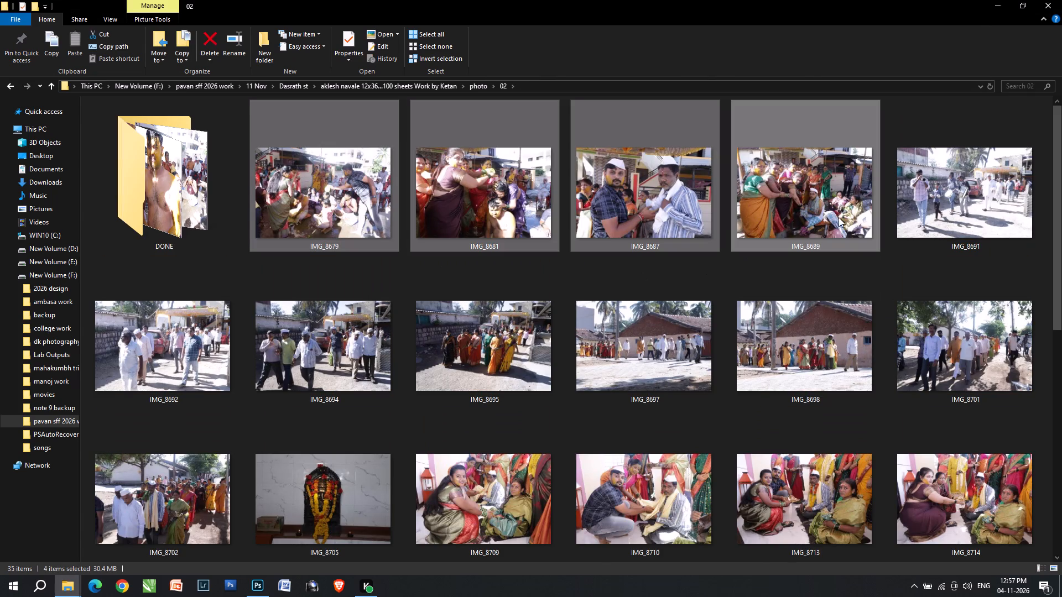
click(839, 217)
click(696, 221)
click(417, 206)
click(372, 192)
scroll(510, 394, down, 3)
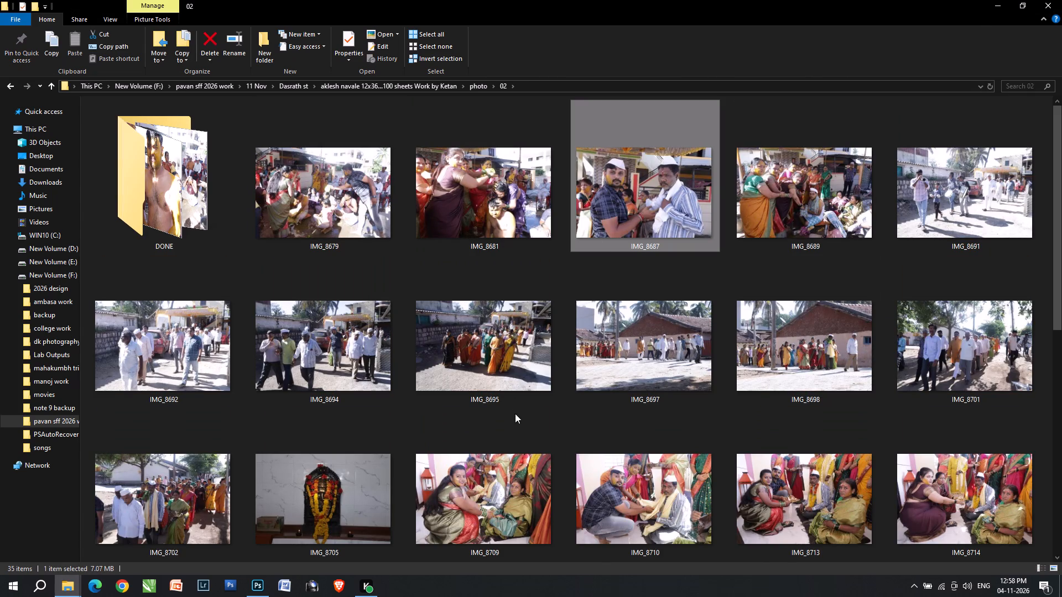
scroll(527, 459, down, 6)
scroll(691, 483, up, 6)
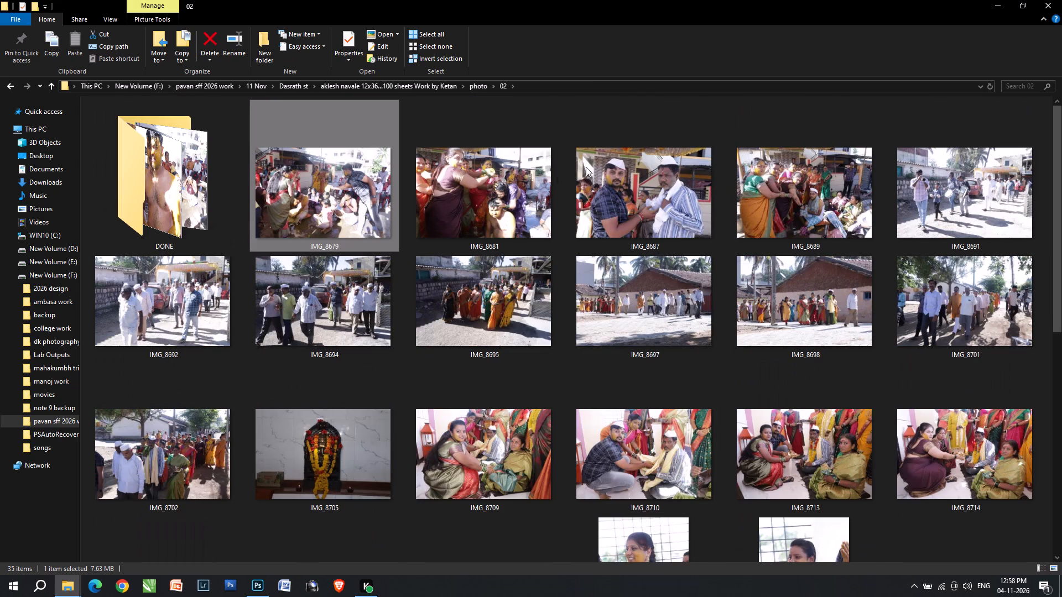
View photos IMG_8687 through IMG_8695 enlarged in the photo viewer to judge them for sheet 08, and close the viewer.
shift+click(659, 193)
double_click(659, 193)
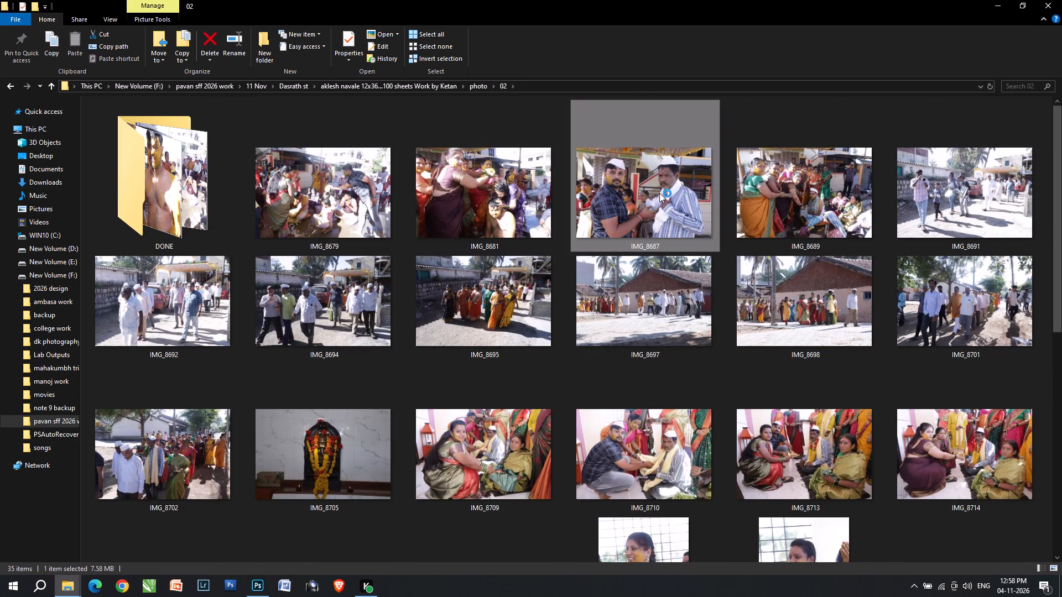
scroll(546, 263, up, 1)
scroll(546, 263, down, 1)
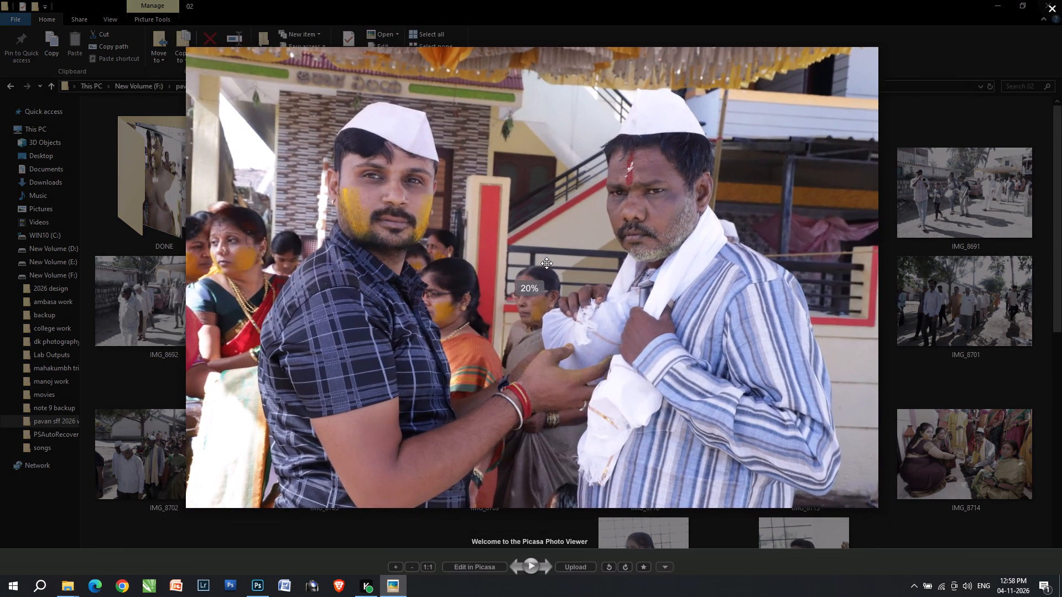
key(Right)
click(546, 263)
key(Right)
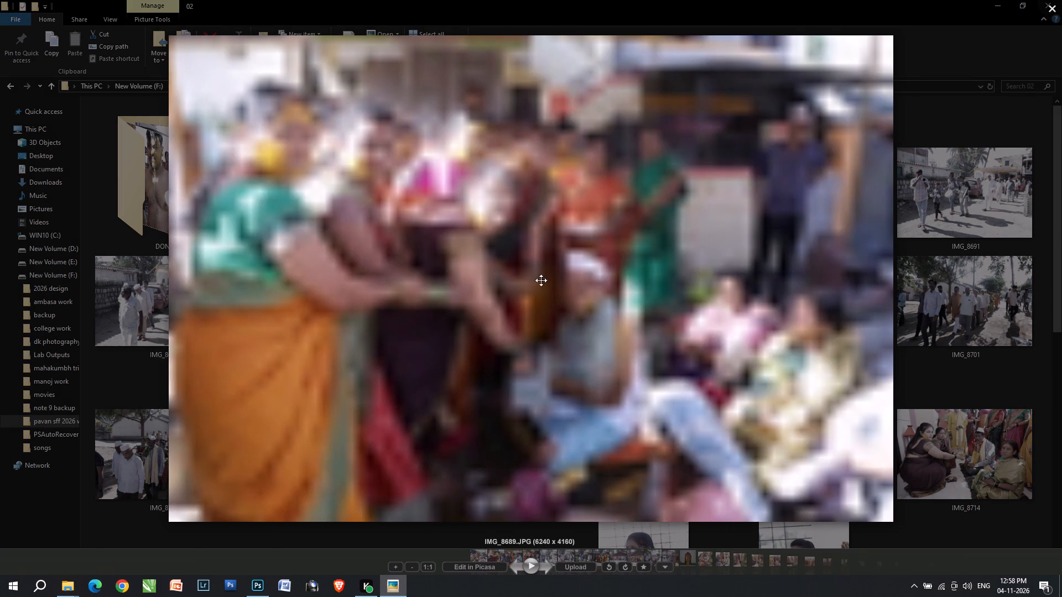
click(538, 291)
key(Right)
key(Right)
key(Right)
key(Right)
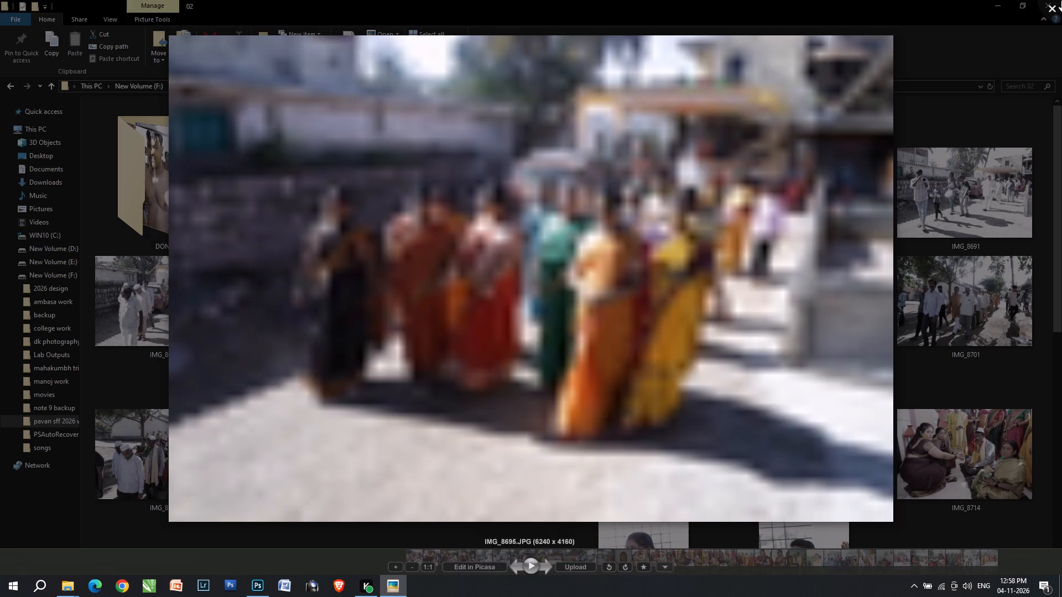
click(1061, 0)
Select photos IMG_8679, IMG_8681 and IMG_8687 in folder 02 and open them in Photoshop.
click(365, 178)
shift+click(647, 219)
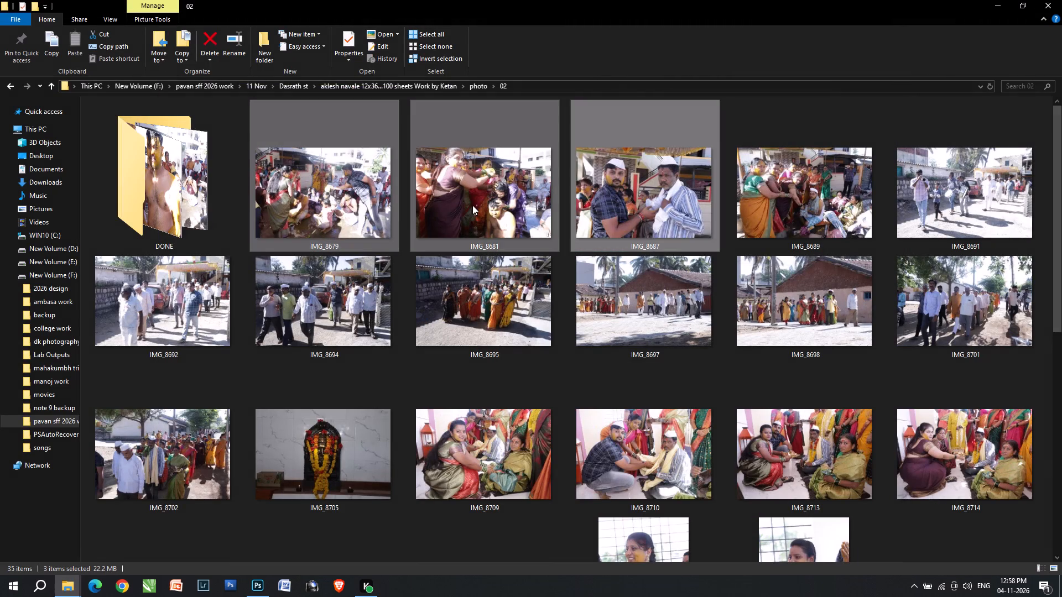
drag(472, 205, 578, 0)
key(alt+Tab)
click(579, 0)
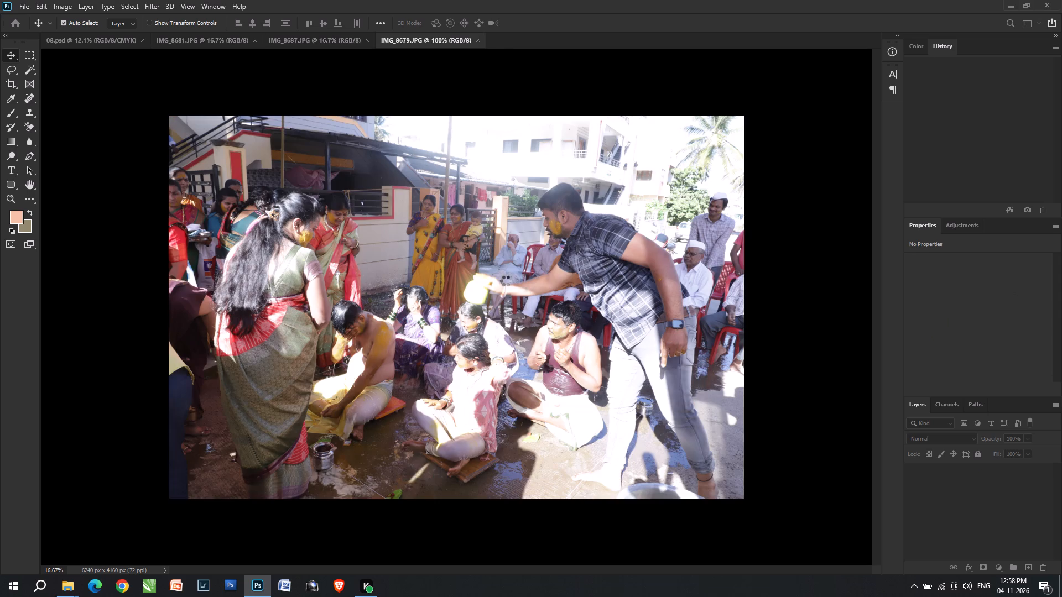
Open IMG_8687.JPG in the Camera Raw Filter and apply the Previous Conversion settings.
click(321, 43)
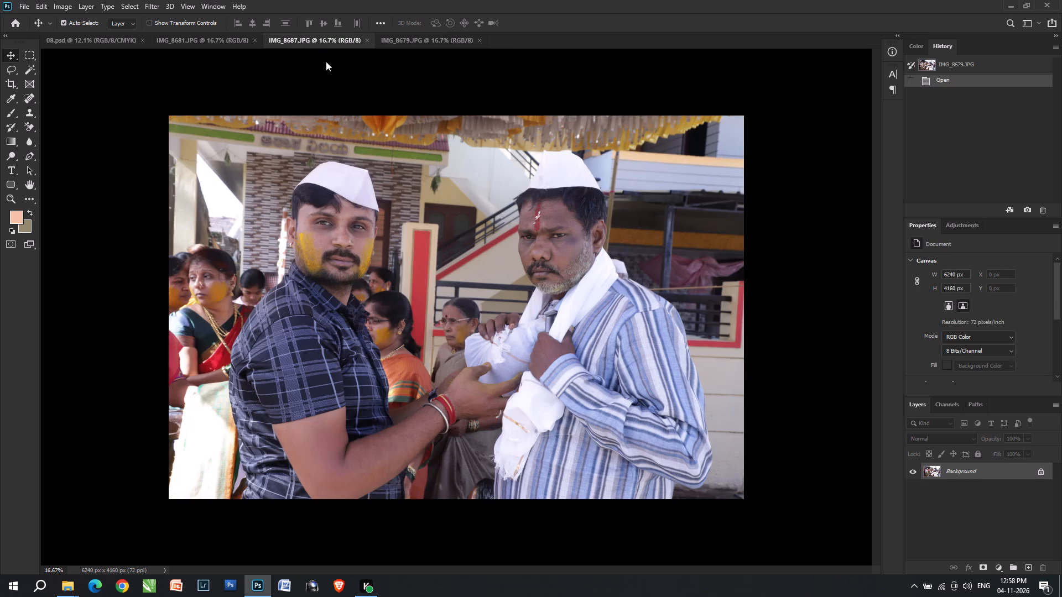
key(ctrl+shift+a)
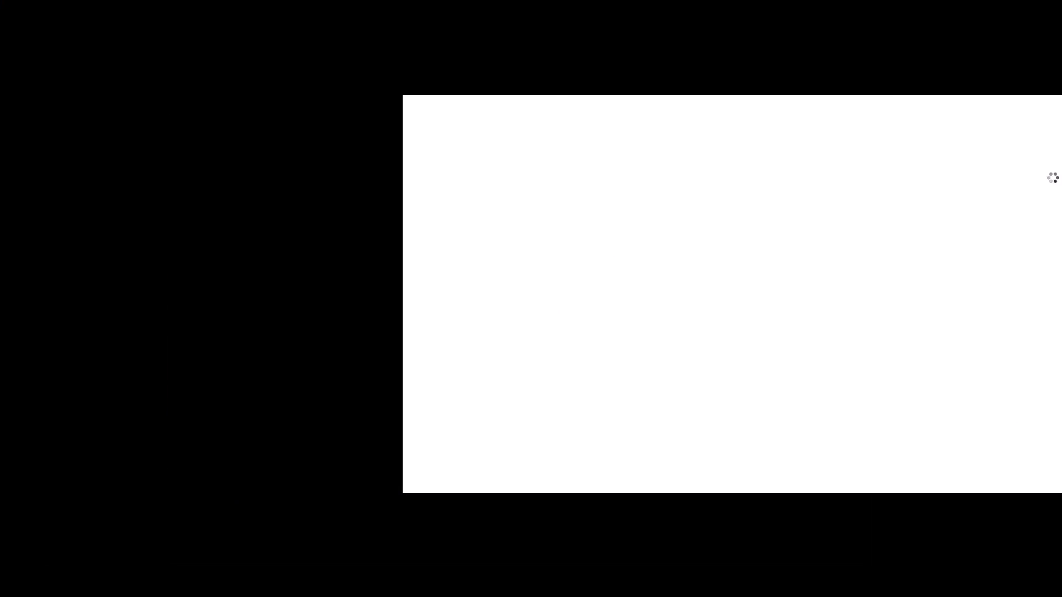
click(1055, 117)
click(1032, 150)
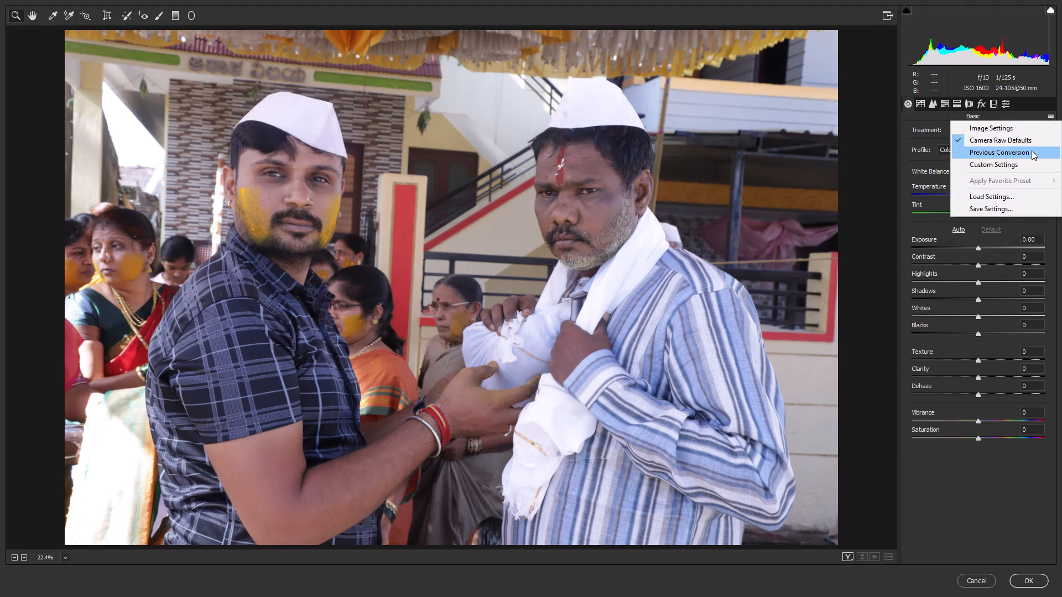
drag(490, 135, 496, 149)
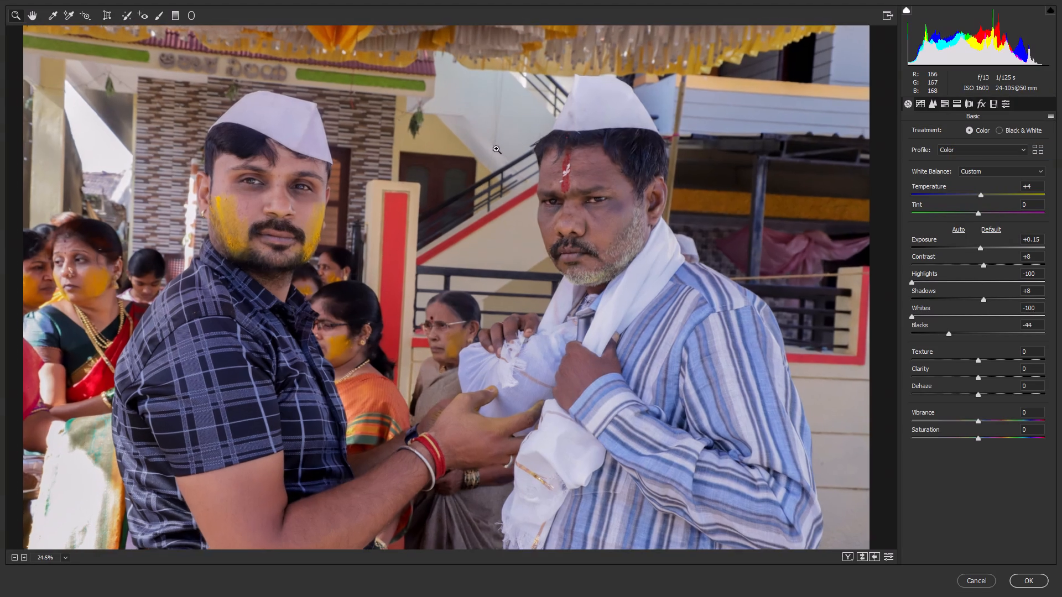
drag(496, 149, 502, 161)
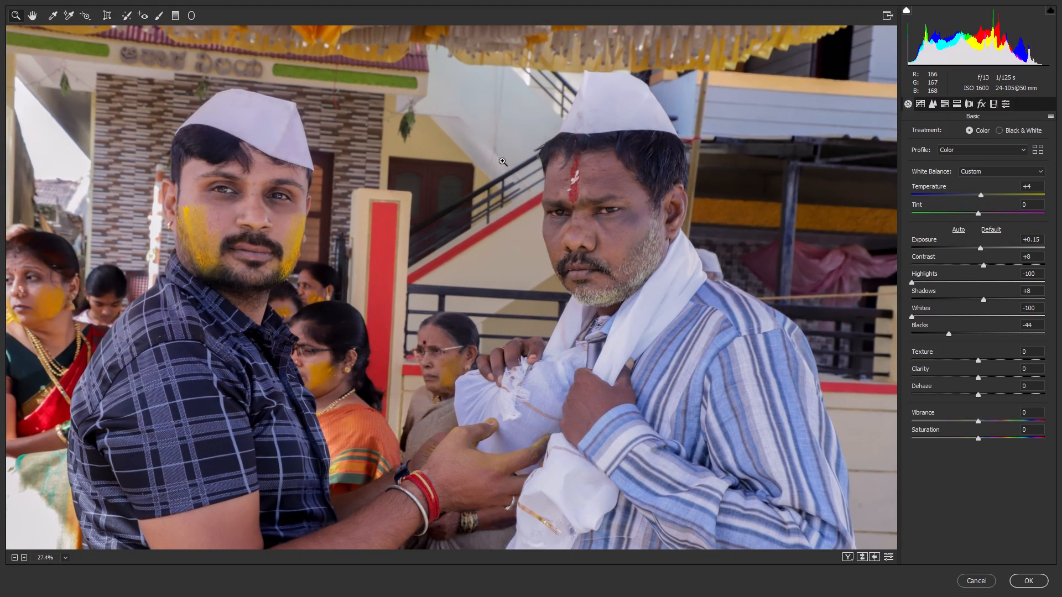
drag(502, 161, 487, 158)
Set IMG_8687's Highlights and Whites to -44, Exposure to +0.75, Shadows to +18 and Temperature to +8.
click(949, 283)
click(949, 316)
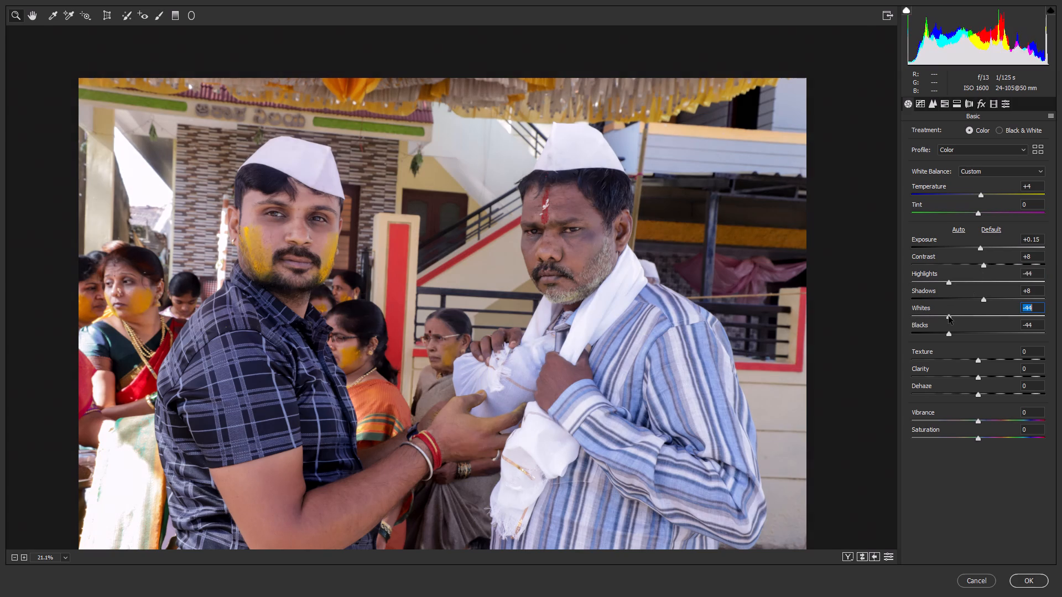
click(985, 249)
click(983, 295)
click(988, 297)
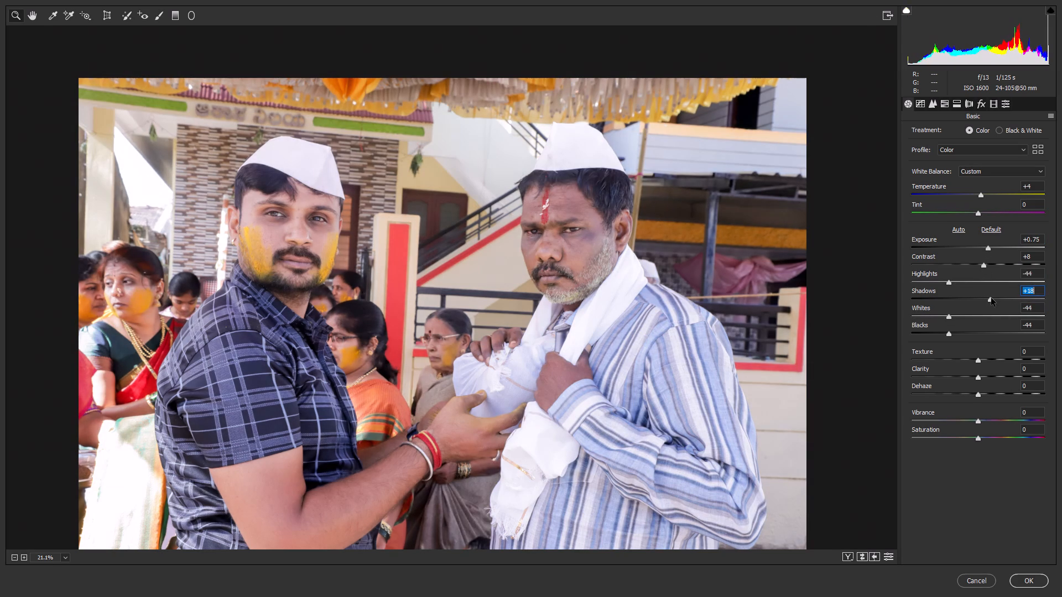
double_click(982, 201)
click(984, 195)
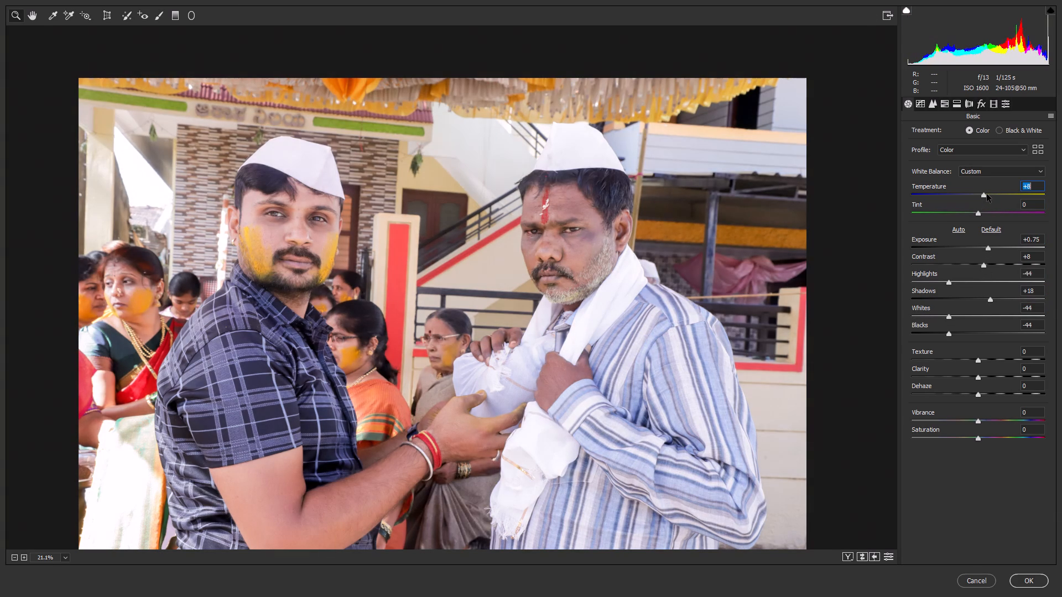
Fine-tune IMG_8687 to Shadows +3, Highlights -60 and Whites -58, checking the faces, and apply the Camera Raw Filter.
drag(534, 212, 557, 238)
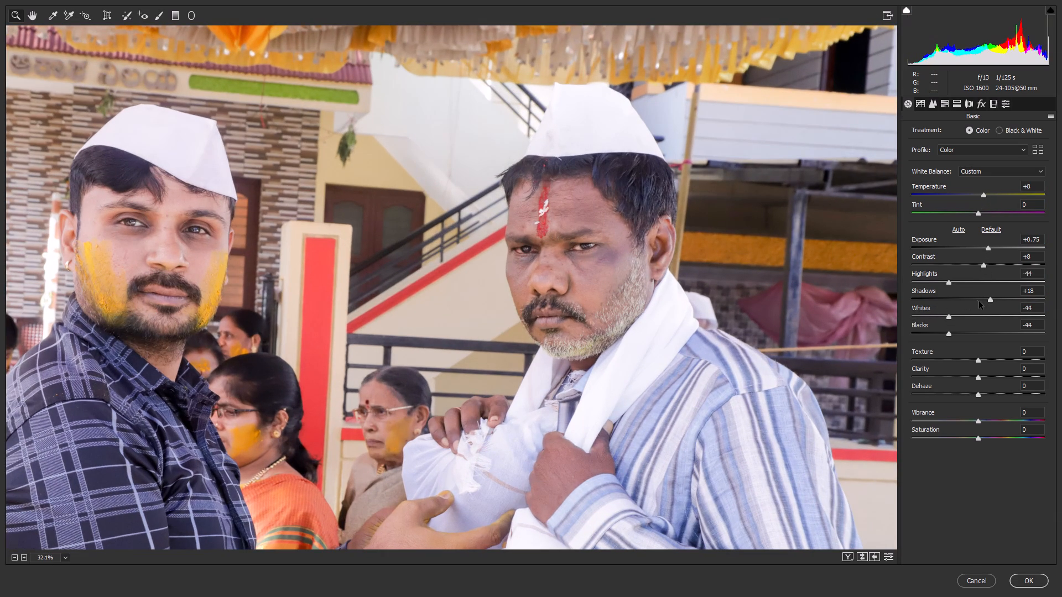
click(988, 300)
click(983, 301)
drag(527, 259, 504, 244)
drag(502, 243, 485, 231)
click(935, 317)
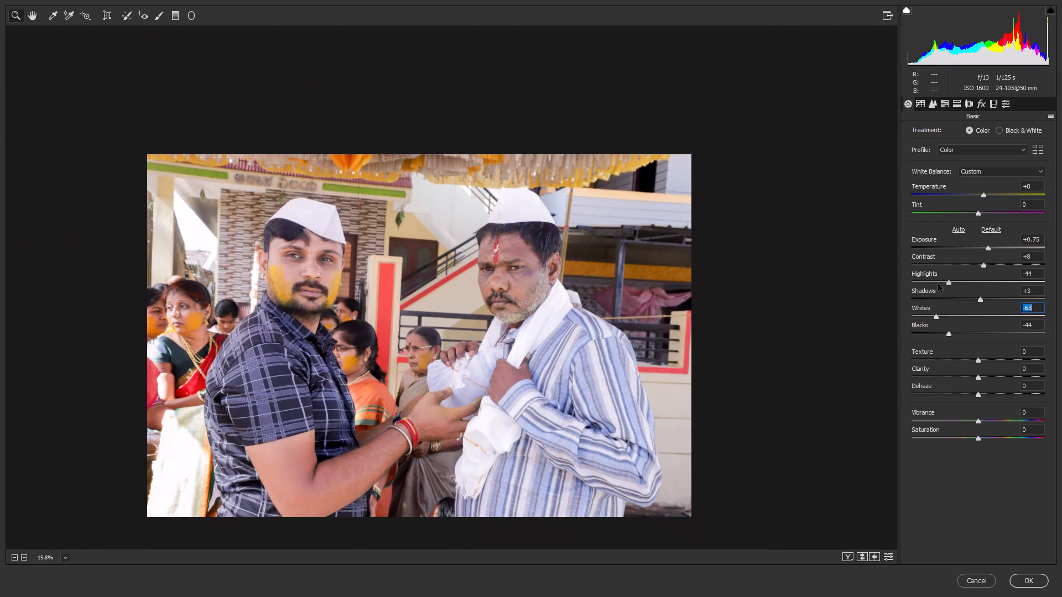
click(938, 284)
click(940, 317)
drag(280, 198, 310, 227)
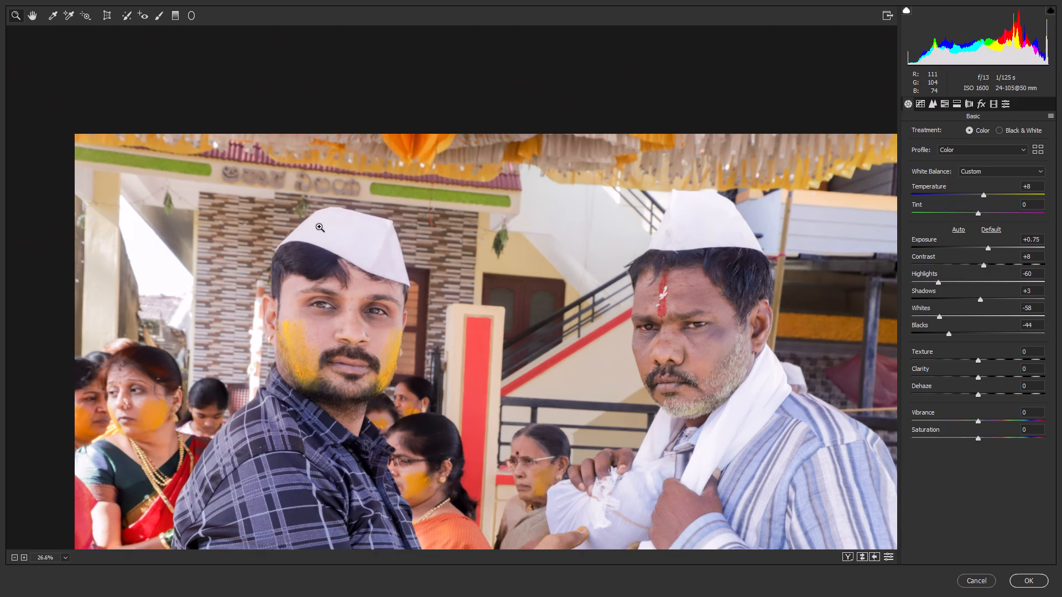
key(Return)
key(Return)
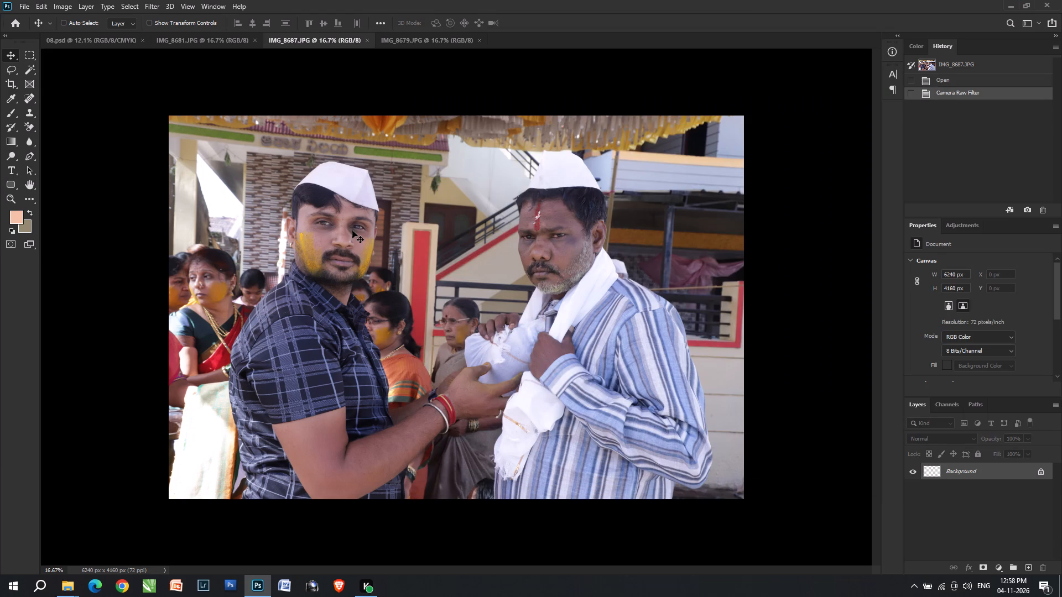
Compare IMG_8687 before and after the filter, keep the correction, and transfer the whole photo into 08.psd.
key(ctrl+z)
key(ctrl+shift+z)
key(ctrl+a)
key(ctrl+x)
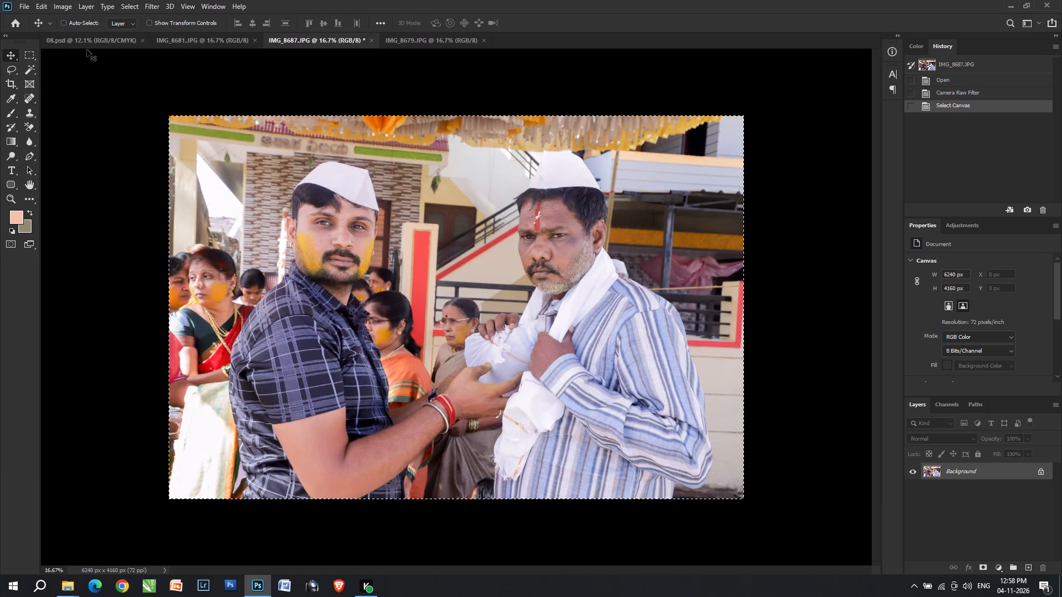
click(85, 34)
key(v)
alt+scroll(528, 313, up, 4)
key(space)
drag(353, 300, 575, 303)
key(ctrl+v)
Scale the pasted photo to about 49% and place it vertically centred, with its right edge on the spread's centre guide.
key(ctrl+t)
drag(805, 342, 581, 317)
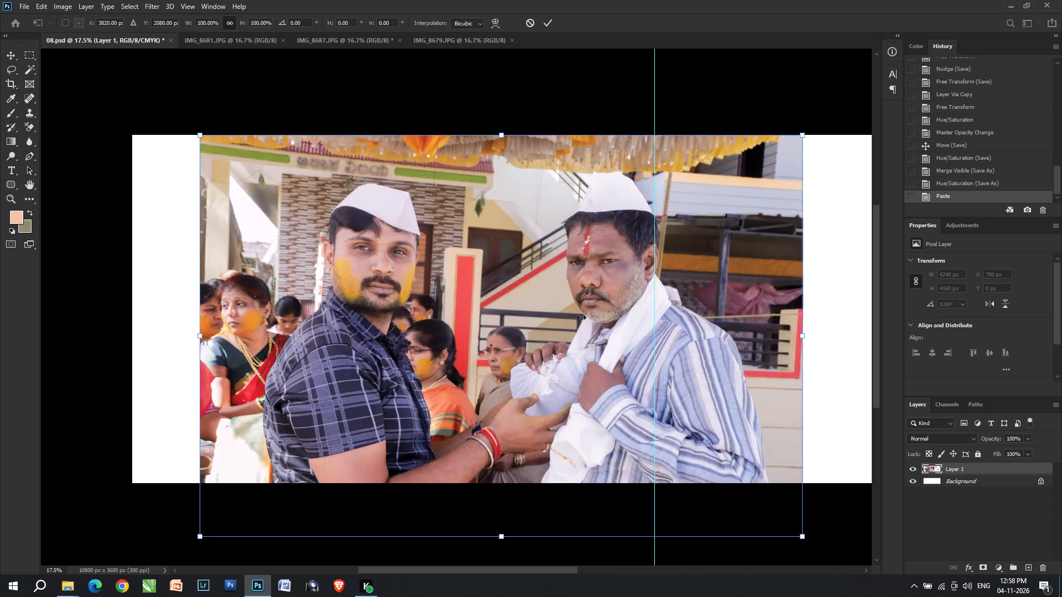
drag(581, 317, 497, 320)
drag(412, 331, 574, 300)
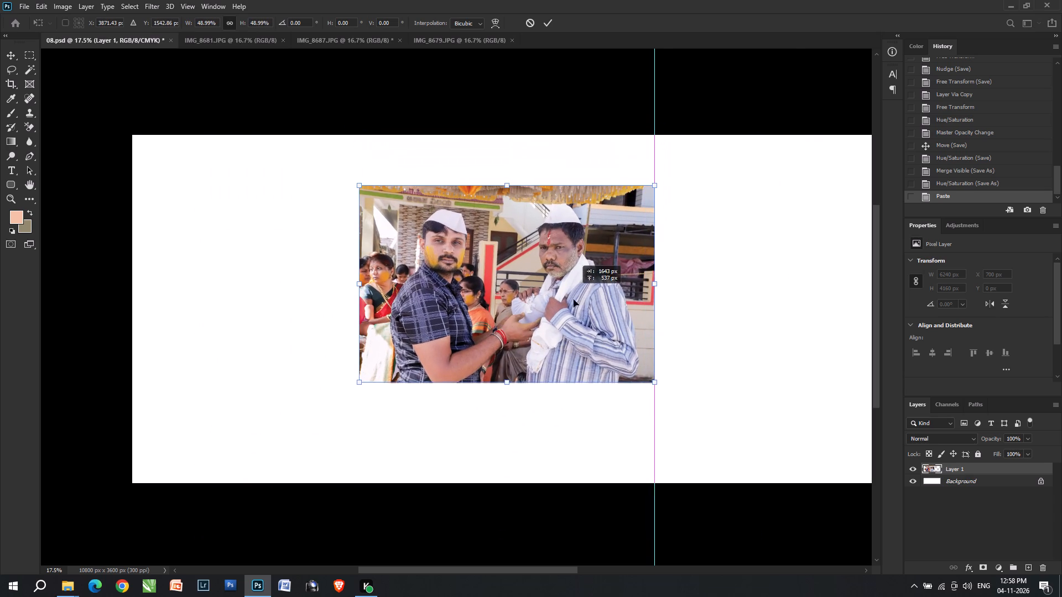
drag(574, 300, 574, 307)
click(358, 310)
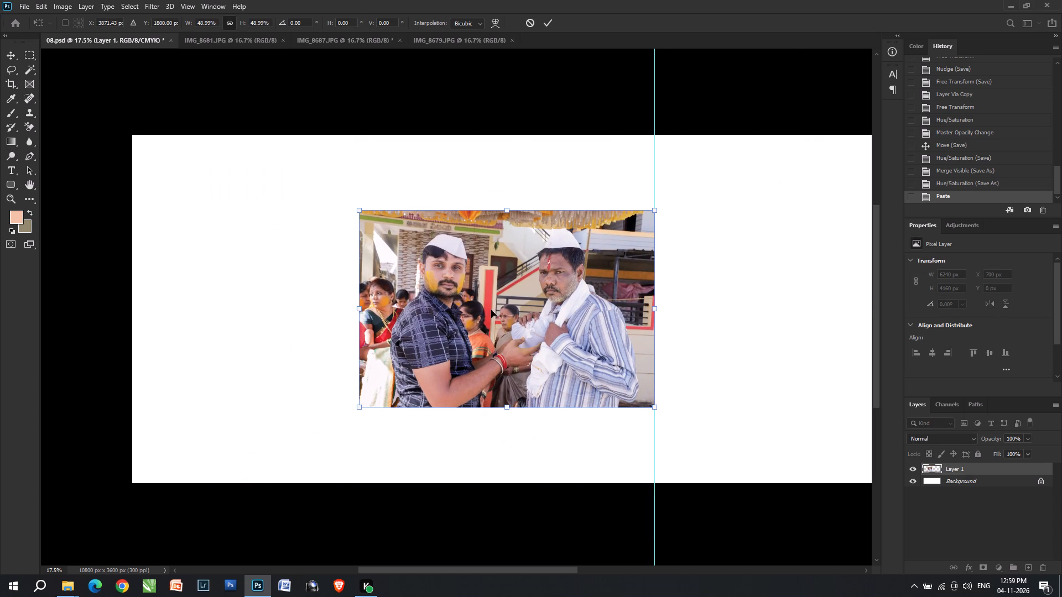
double_click(508, 308)
key(v)
Duplicate the photo layer up and to the left, and fill the copy's pixels with the tan background colour.
alt+drag(503, 336, 254, 266)
alt+drag(254, 266, 295, 258)
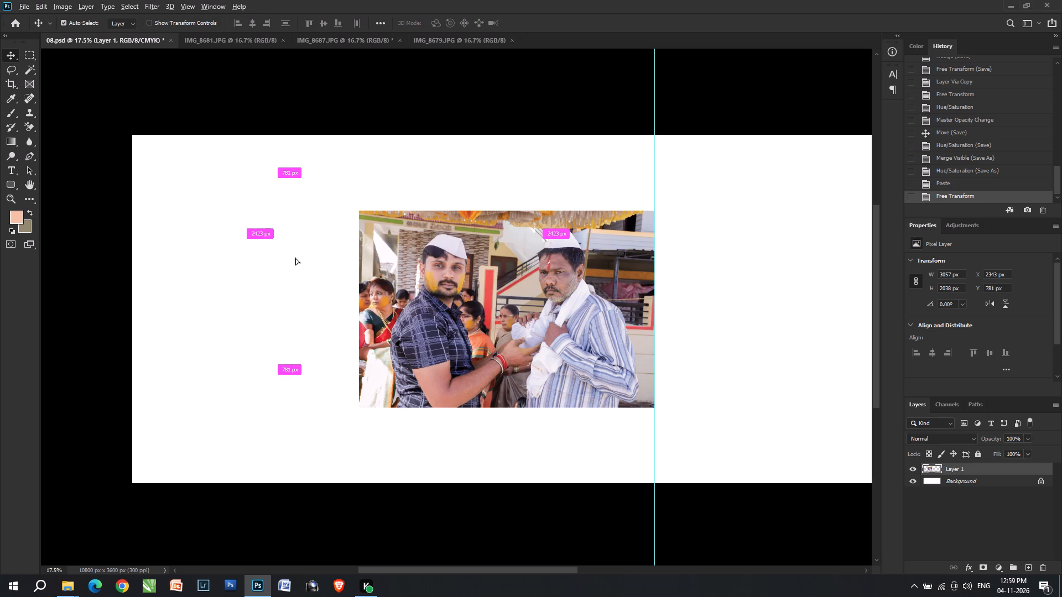
alt+drag(295, 258, 305, 256)
key(ctrl+shift+BackSpace)
Turn off the CMYK proof preview for 08.psd.
key(ctrl+y)
Scale the tan rectangle to about 58% and position it in the white area left of the photo.
key(ctrl+t)
key(ctrl+t)
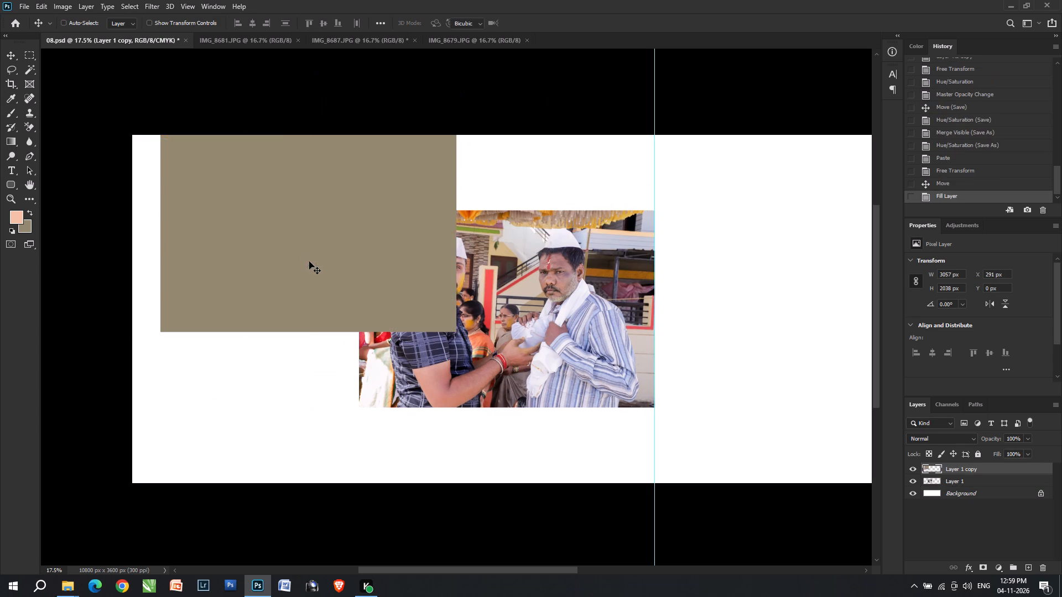
drag(455, 240, 399, 270)
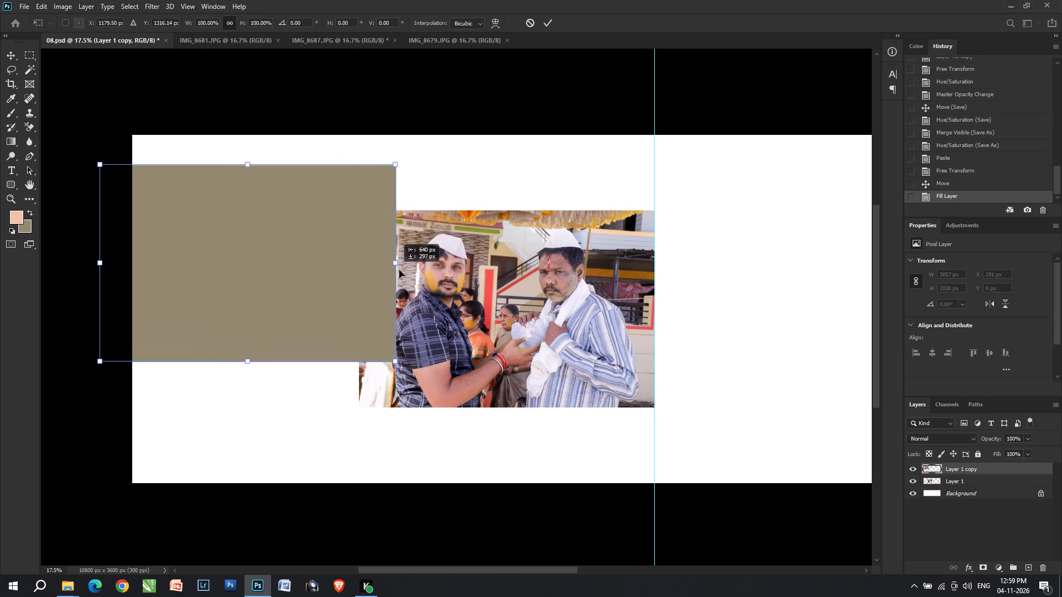
drag(399, 270, 423, 259)
drag(424, 254, 322, 241)
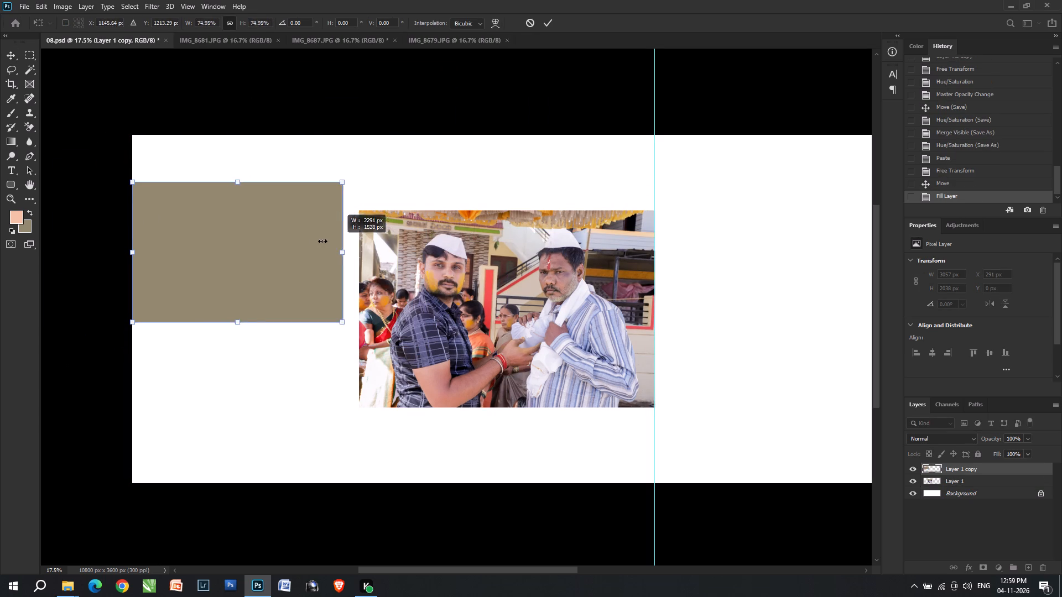
drag(322, 241, 300, 242)
drag(279, 247, 301, 242)
key(Return)
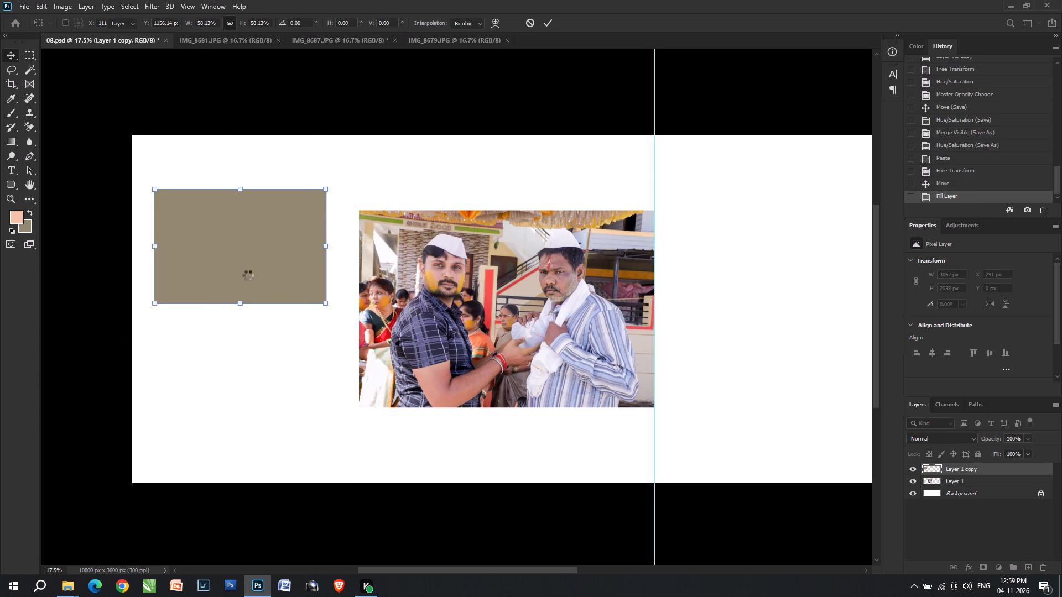
Duplicate the tan rectangle directly below itself and nudge the copy up to leave a narrow gap.
alt+shift+drag(250, 264, 252, 384)
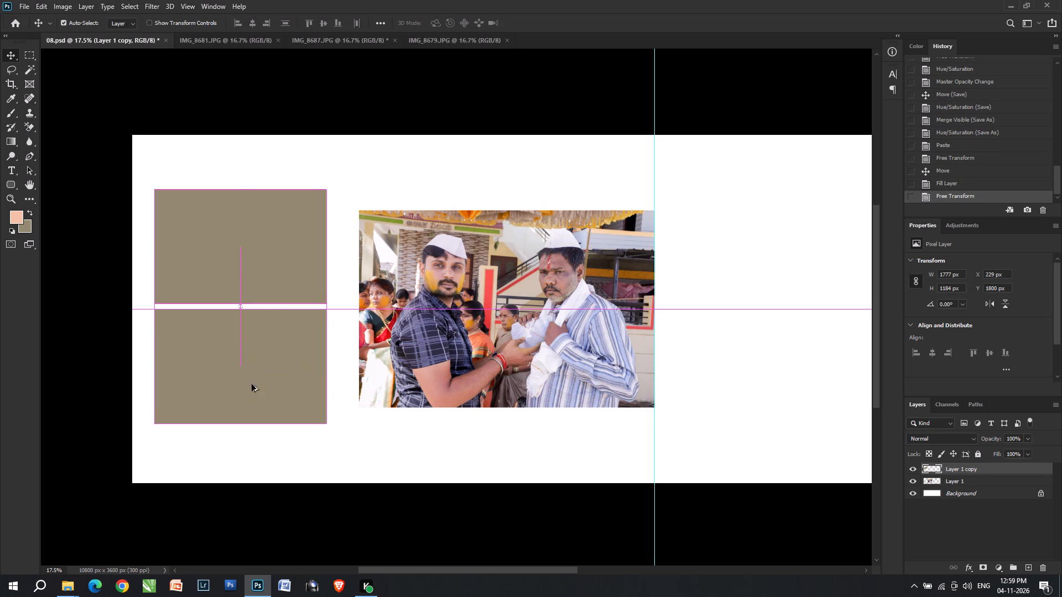
right_click(228, 370)
click(241, 375)
key(Up)
key(Up)
key(Up)
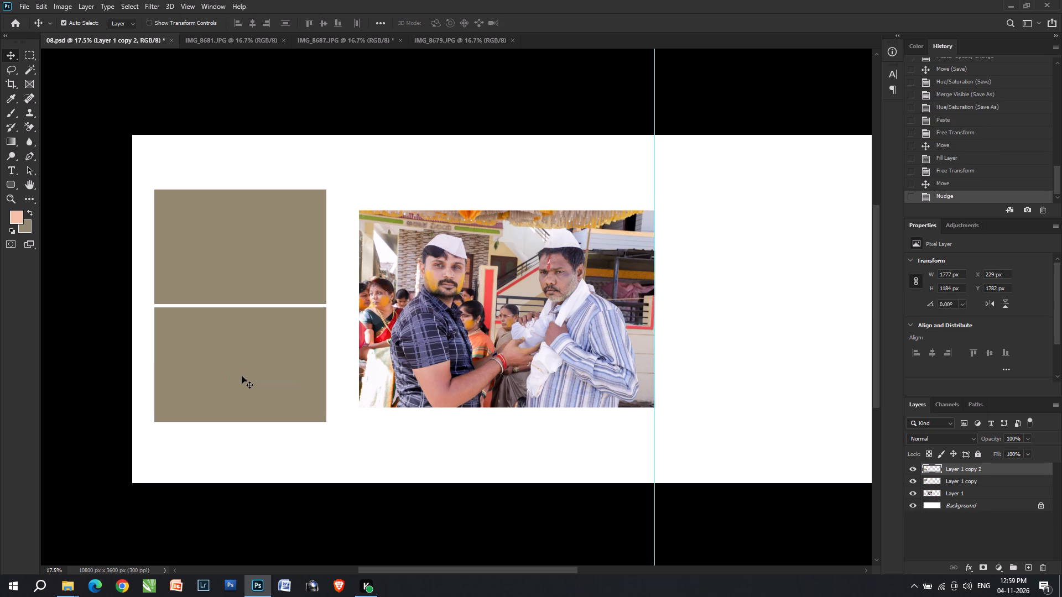
key(Up)
Select both tan rectangles and enlarge them together to about 104%, moving them slightly nearer the photo.
shift+click(263, 277)
key(ctrl+t)
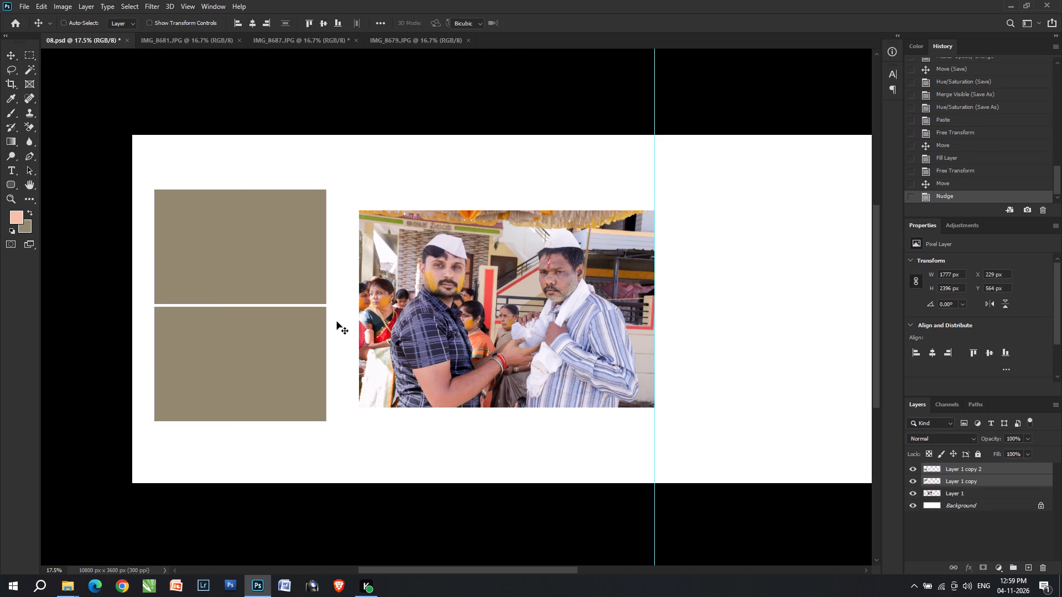
drag(327, 314, 334, 316)
shift+click(310, 321)
shift+double_click(313, 322)
text(vv)
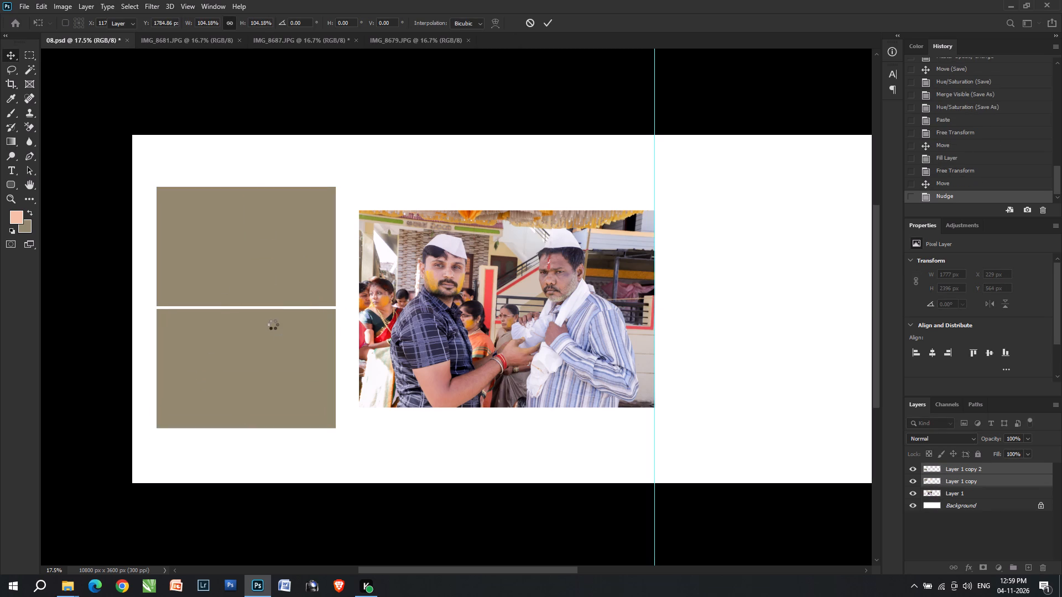
Marquee the full-height strip left of the photo, copy it from the Background to a new layer, and fill it with the background colour.
key(m)
drag(109, 99, 360, 576)
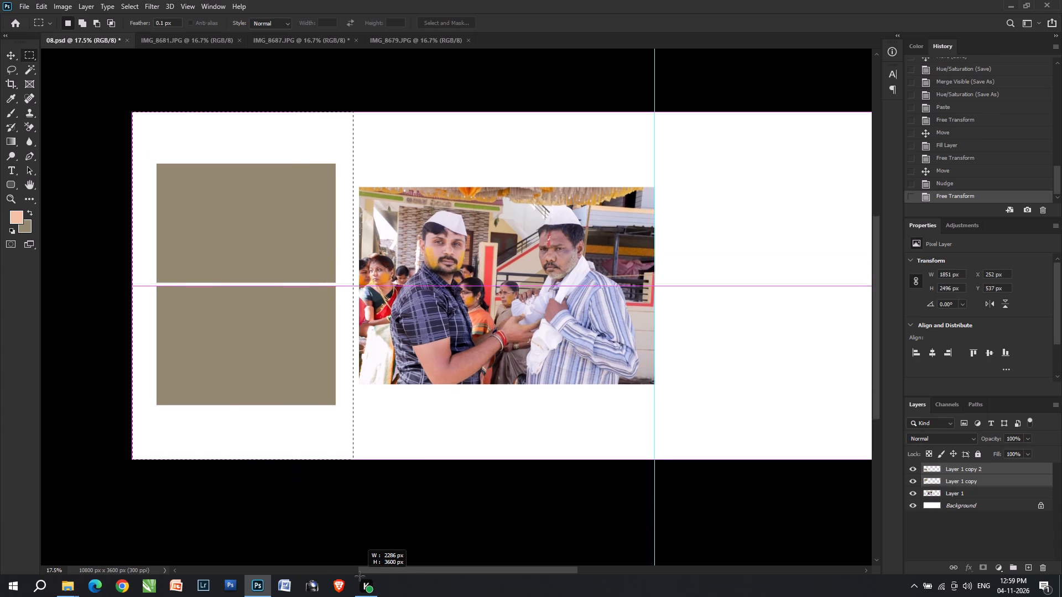
drag(360, 576, 358, 565)
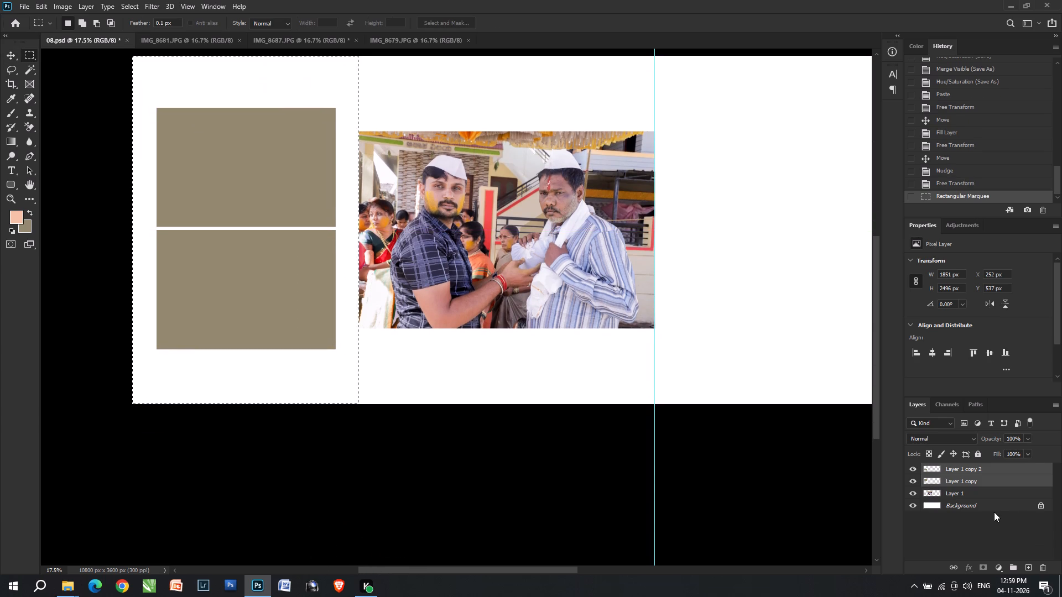
click(993, 510)
key(ctrl+j)
key(ctrl+shift+BackSpace)
key(space)
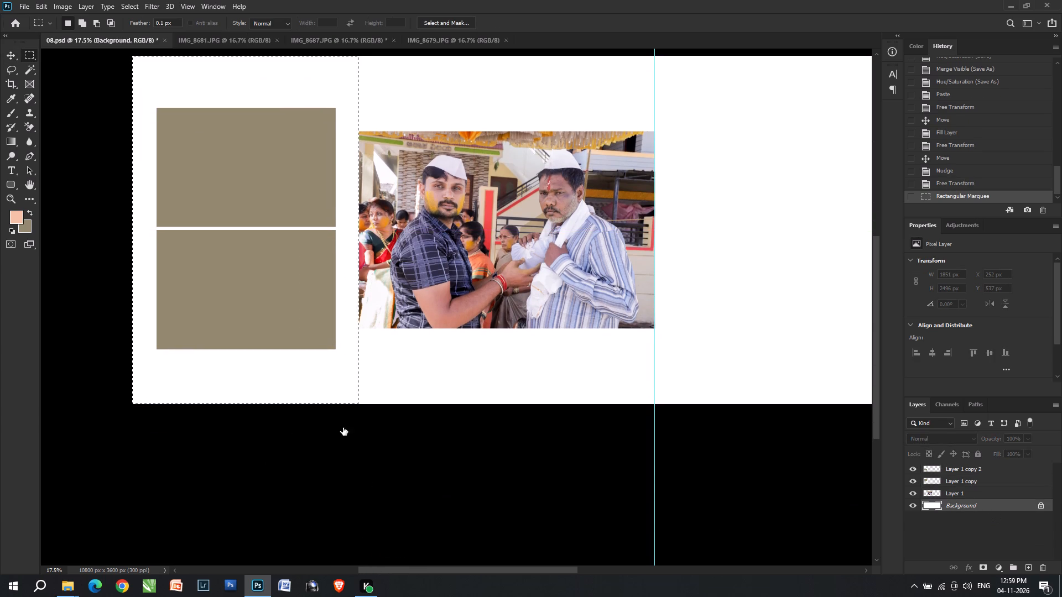
Lower the opacity of the full-height tan strip layer to 40%.
key(space)
key(space)
key(space)
key(space)
drag(398, 376, 559, 481)
key(v)
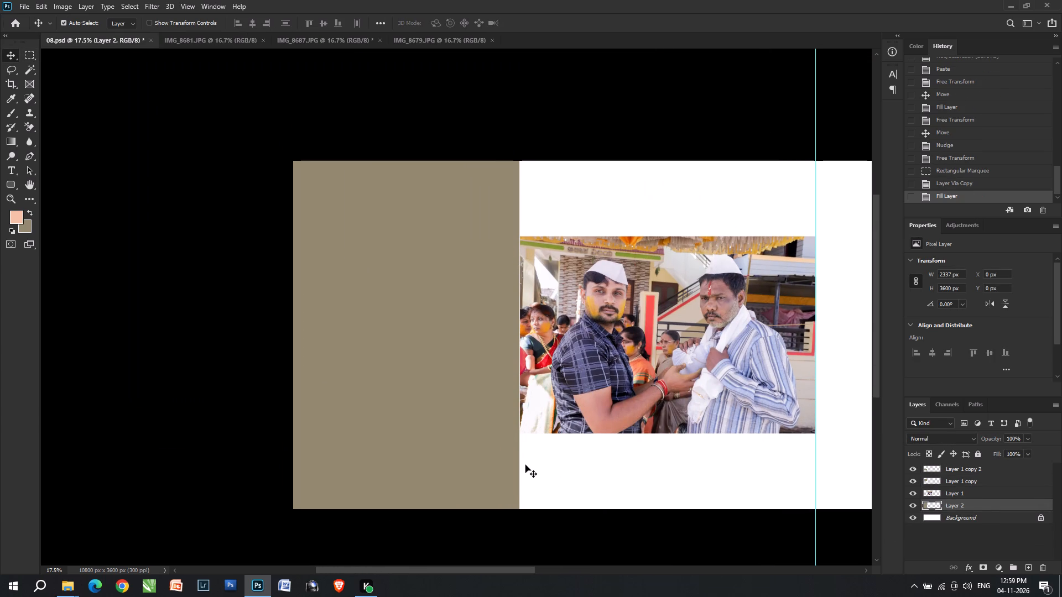
key(7)
key(4)
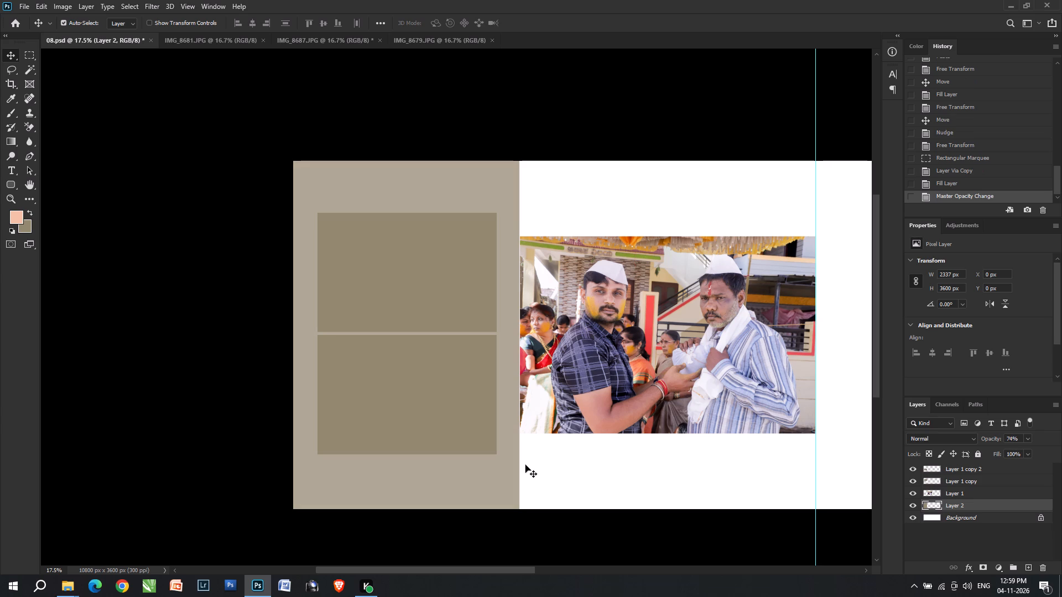
key(4)
Duplicate the pale strip behind the large photo, flush with the vertical guide, and reduce the copy's height to about 82%.
click(449, 471)
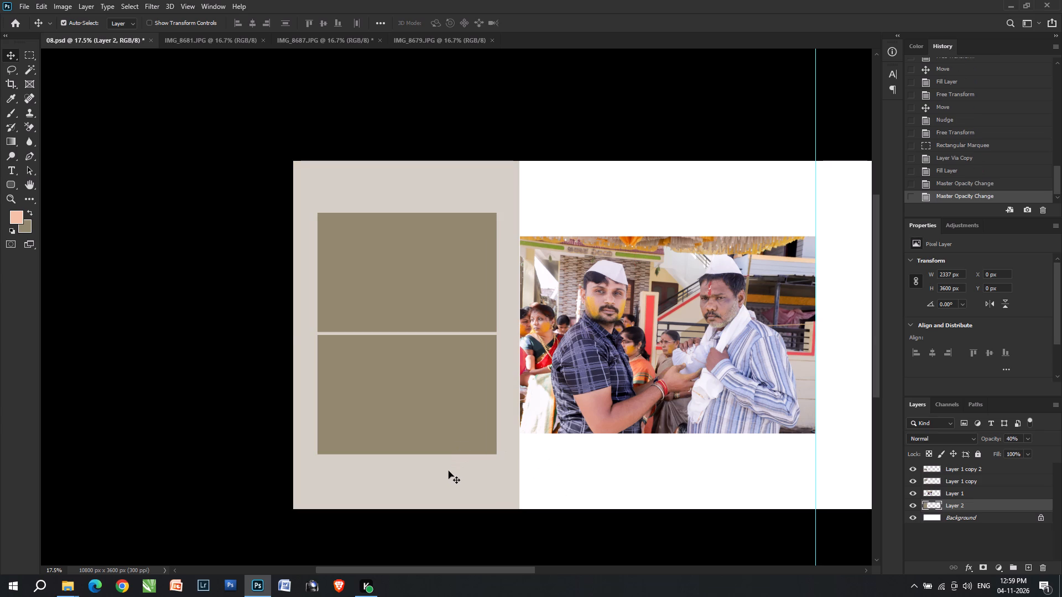
alt+shift+drag(449, 472, 741, 454)
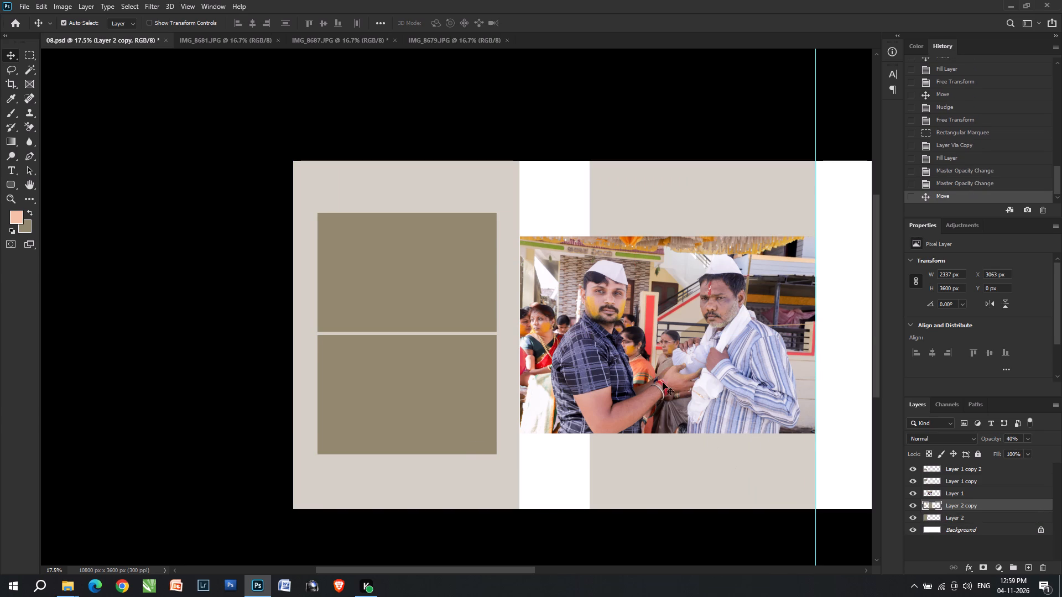
key(ctrl+t)
alt+shift+drag(704, 158, 702, 180)
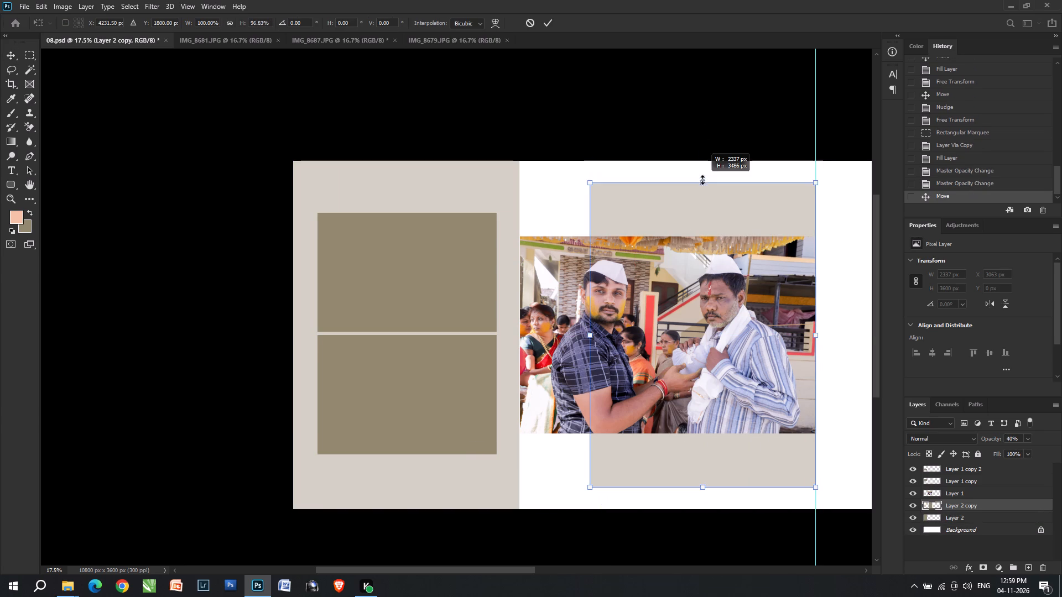
alt+shift+drag(702, 180, 709, 190)
shift+click(714, 206)
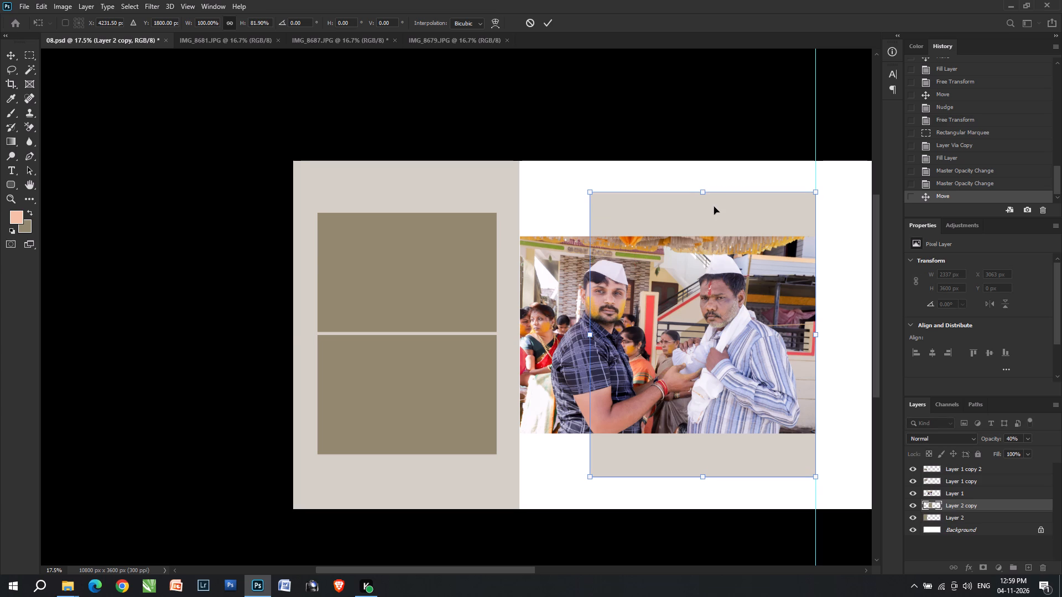
double_click(715, 343)
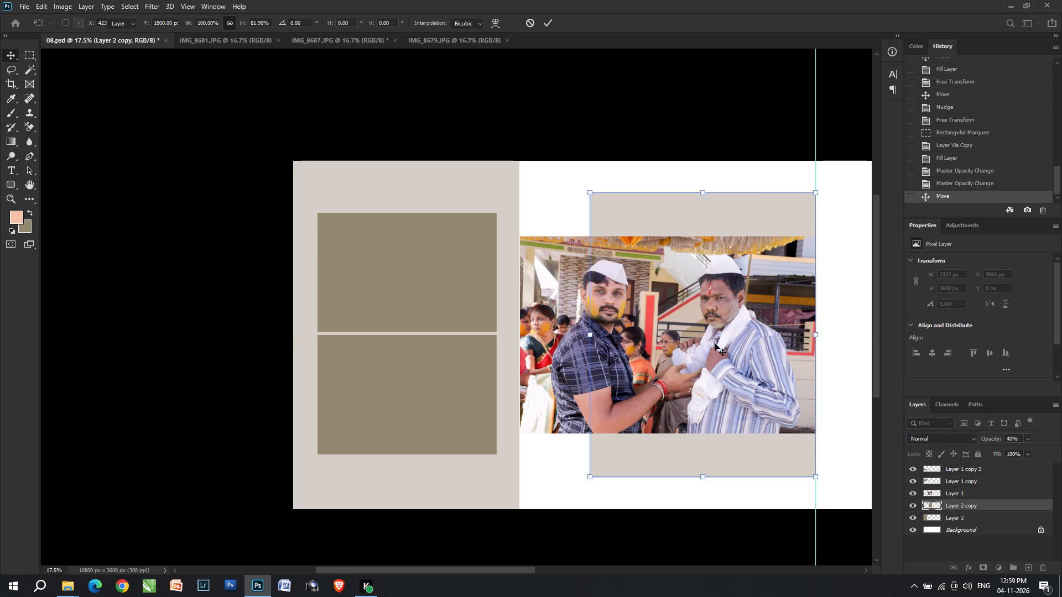
Select the area of the upper tan rectangle with the Magic Wand.
click(430, 297)
key(w)
click(430, 297)
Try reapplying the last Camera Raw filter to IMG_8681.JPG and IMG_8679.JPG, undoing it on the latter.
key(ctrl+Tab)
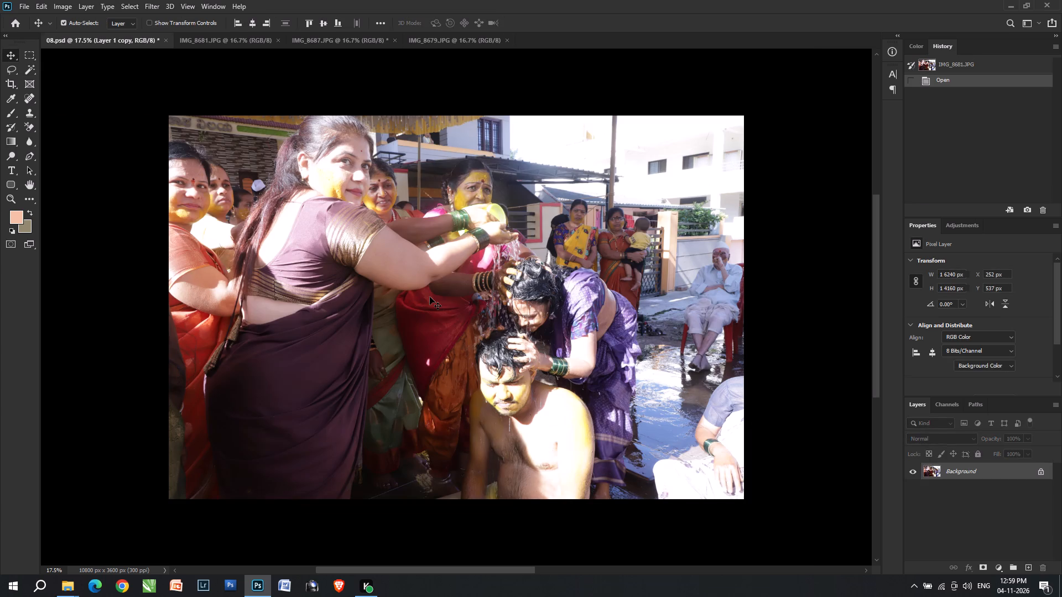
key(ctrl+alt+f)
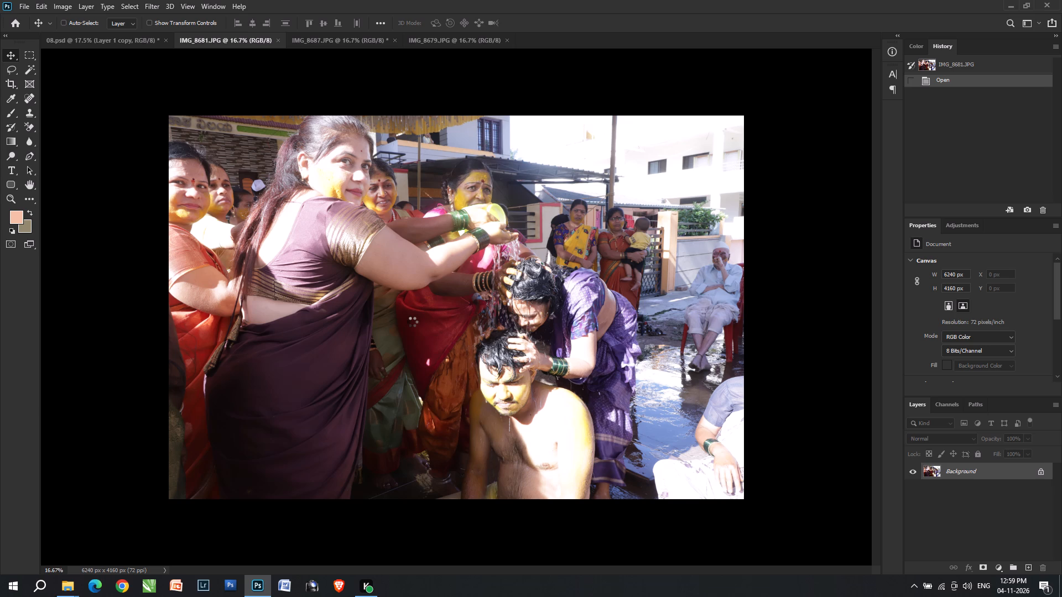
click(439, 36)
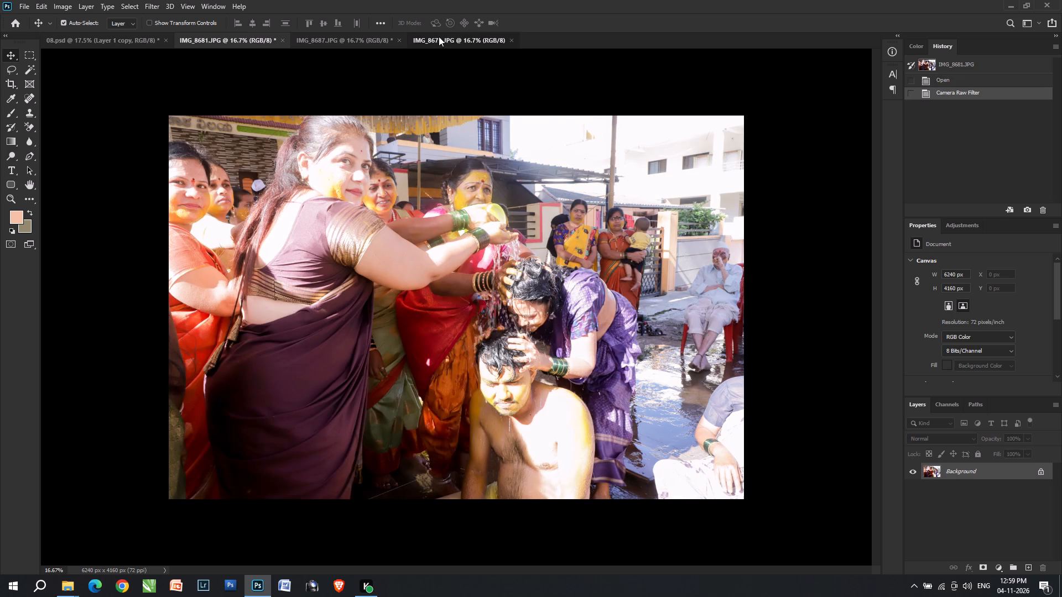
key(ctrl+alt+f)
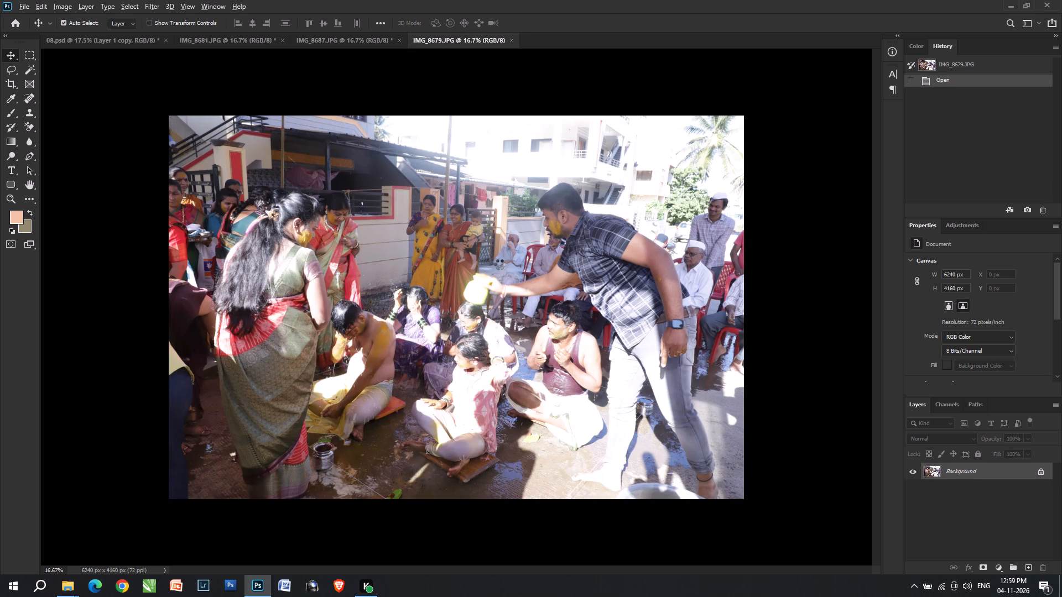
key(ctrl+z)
Correct IMG_8679.JPG in Camera Raw with temperature +8, contrast +8, highlights -100, shadows +3, whites -98, blacks -44 and exposure 0.
key(ctrl+shift+a)
key(ctrl+shift+a)
key(ctrl+shift+a)
key(ctrl+shift+a)
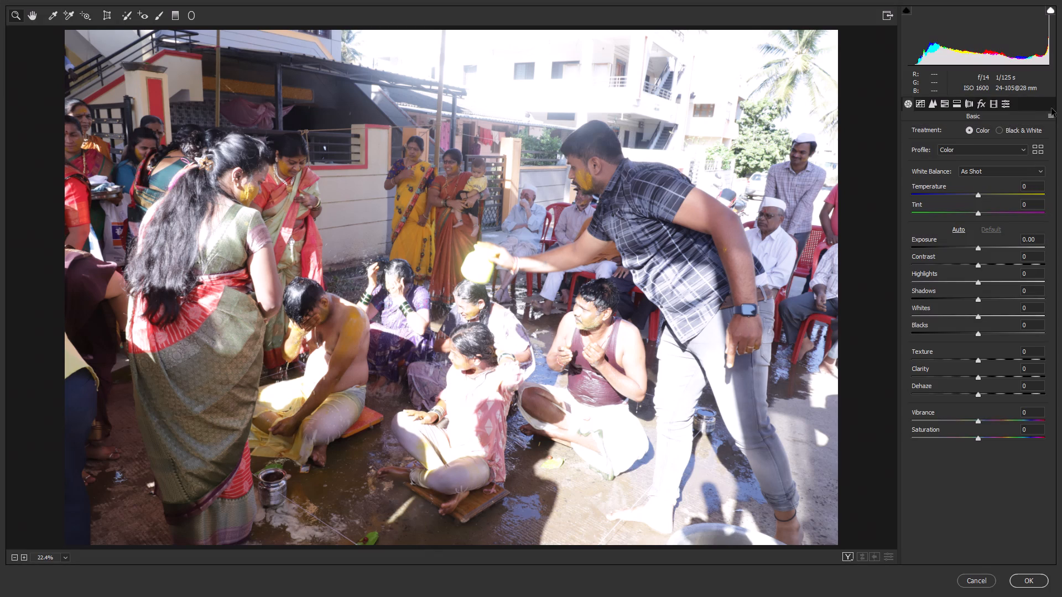
click(1051, 108)
click(1052, 116)
click(1043, 150)
drag(920, 312, 871, 310)
drag(922, 278, 862, 282)
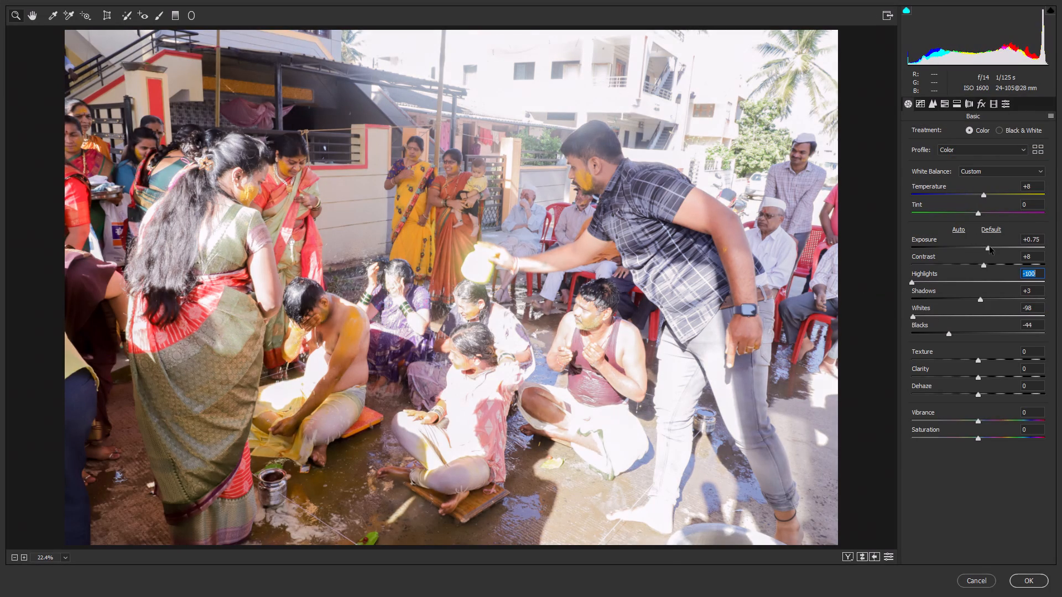
double_click(990, 247)
key(shift+Return)
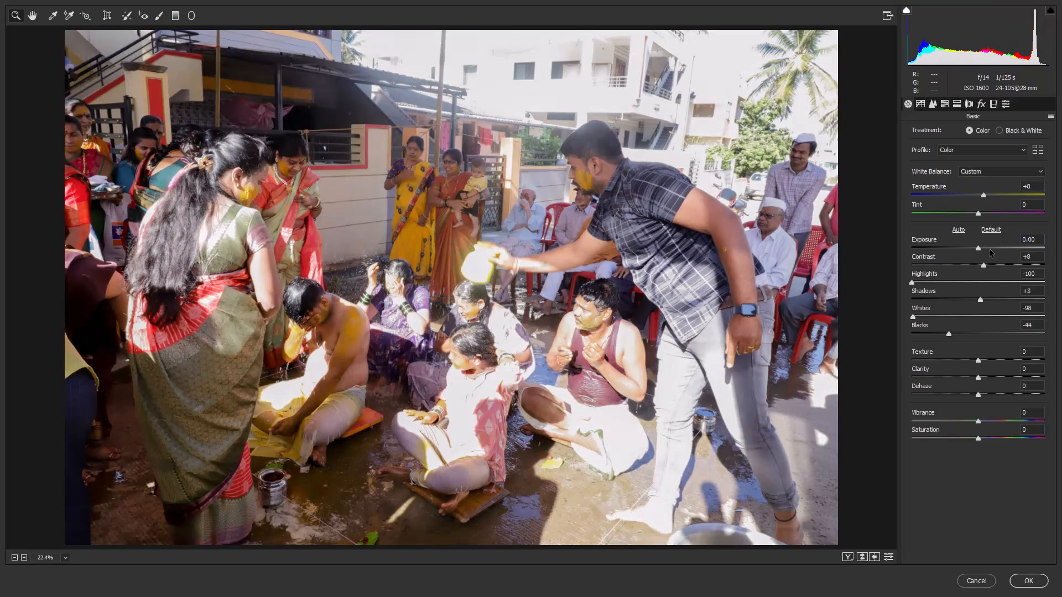
drag(452, 223, 445, 219)
key(Return)
key(Return)
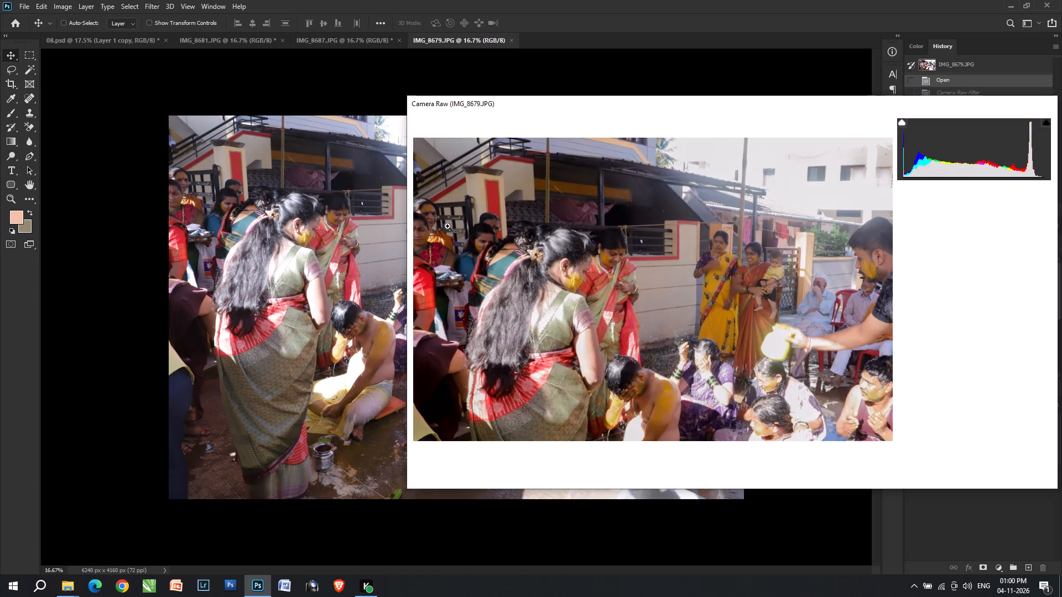
Marquee the upper background from the photo's left edge to the standing man, subtract the bright building area, and feather by 350 px.
key(m)
drag(159, 137, 669, 284)
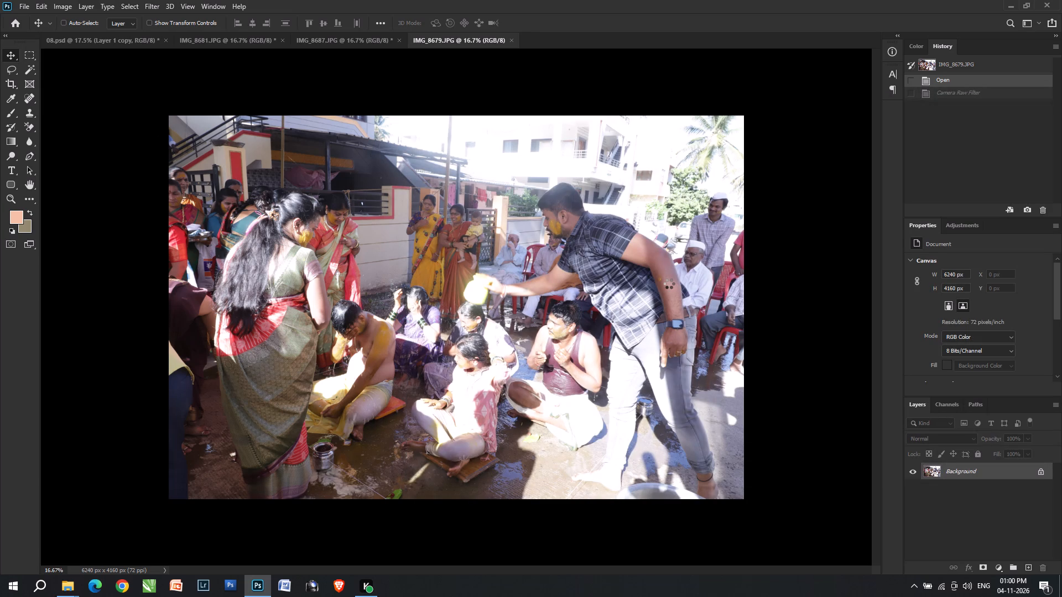
drag(669, 284, 662, 305)
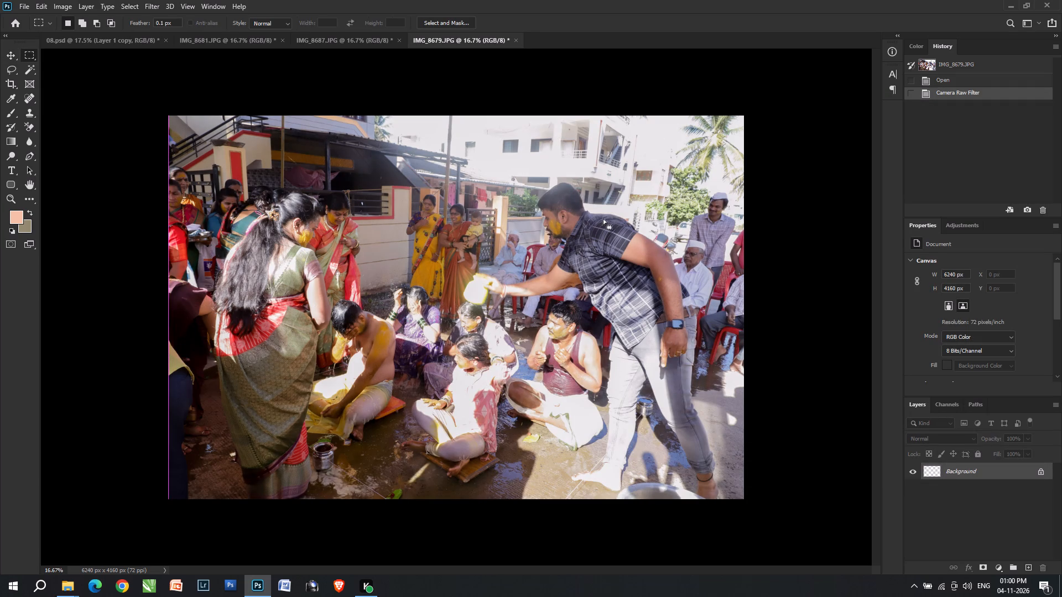
alt+drag(489, 125, 426, 127)
alt+drag(430, 127, 722, 181)
key(ctrl+alt+d)
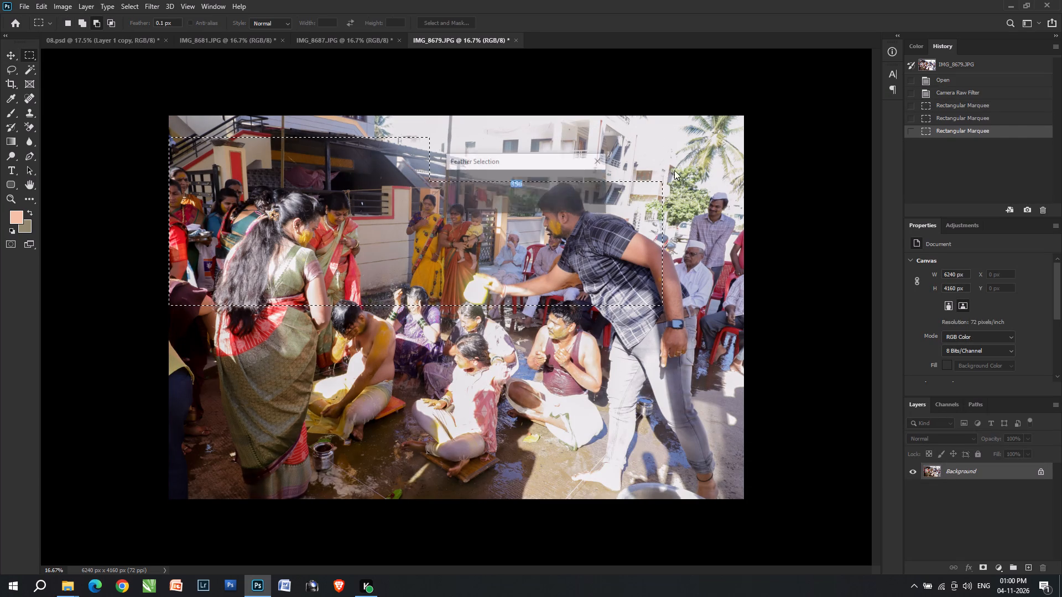
key(Return)
alt+scroll(627, 167, up, 13)
key(space)
drag(675, 133, 639, 212)
alt+scroll(704, 98, up, 3)
alt+scroll(669, 169, down, 5)
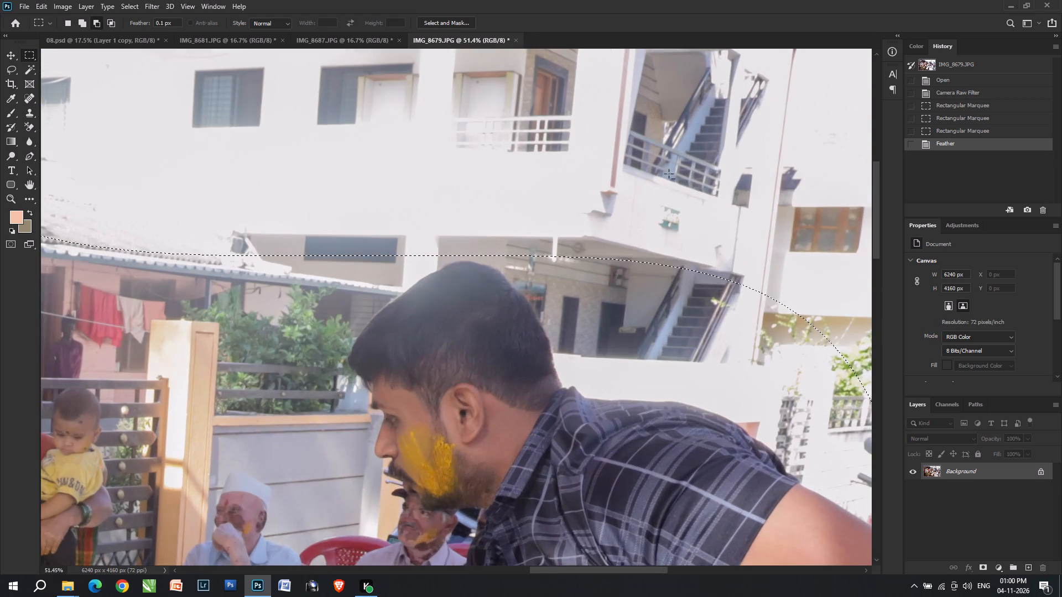
key(ctrl+alt+d)
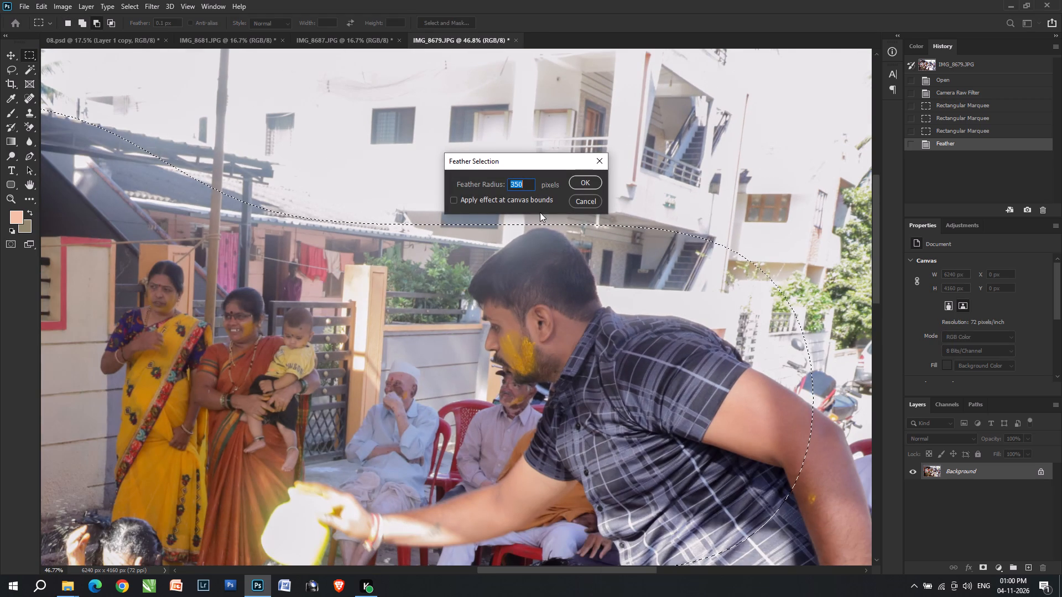
click(572, 202)
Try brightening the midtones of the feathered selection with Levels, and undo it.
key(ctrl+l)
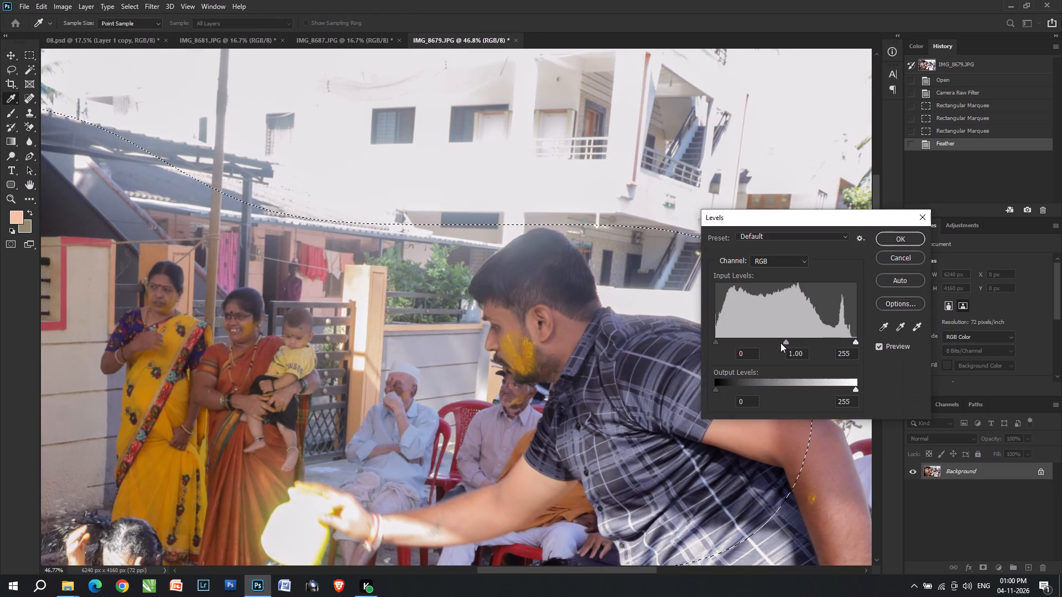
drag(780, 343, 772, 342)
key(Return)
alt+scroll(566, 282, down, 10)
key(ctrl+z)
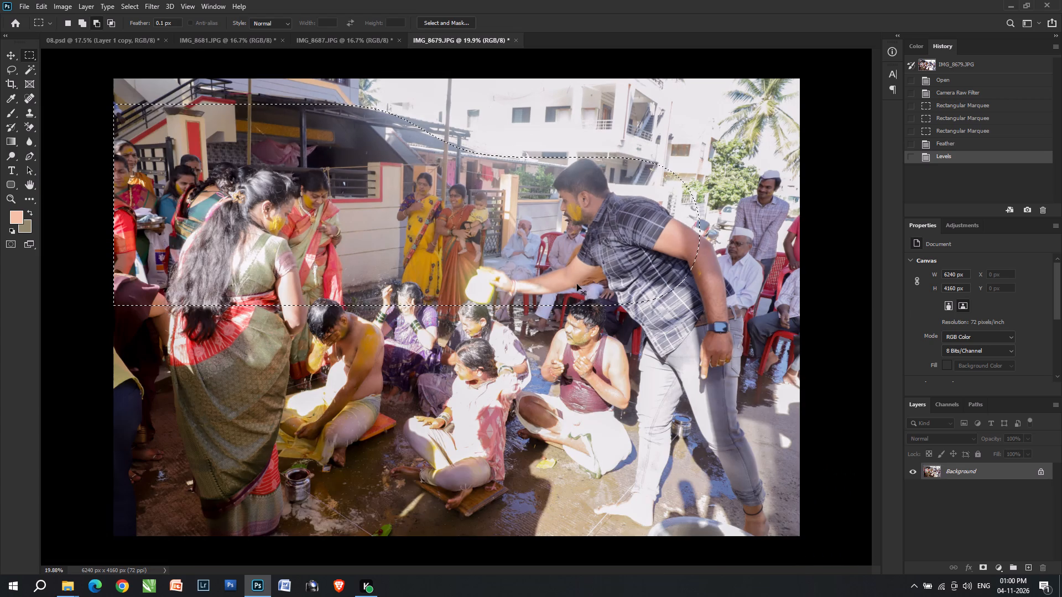
Brighten the feathered selection with Levels by setting the white input level to 240.
key(ctrl+l)
drag(836, 344, 847, 343)
key(Return)
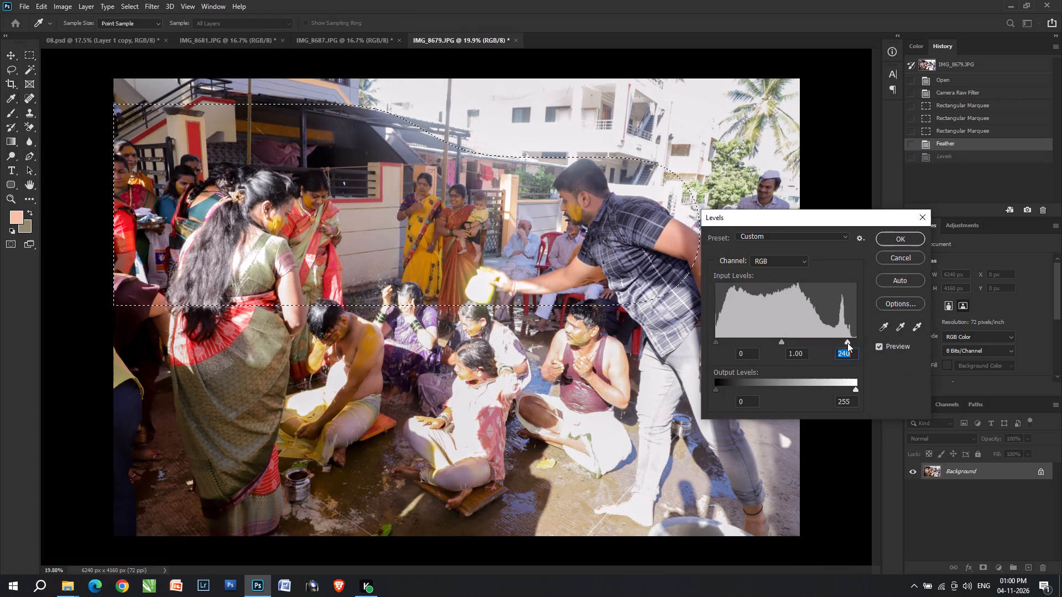
Cut the whole corrected photo from IMG_8679.JPG and paste it into the selected upper rectangle area in 08.psd.
key(ctrl+a)
key(ctrl+x)
click(107, 43)
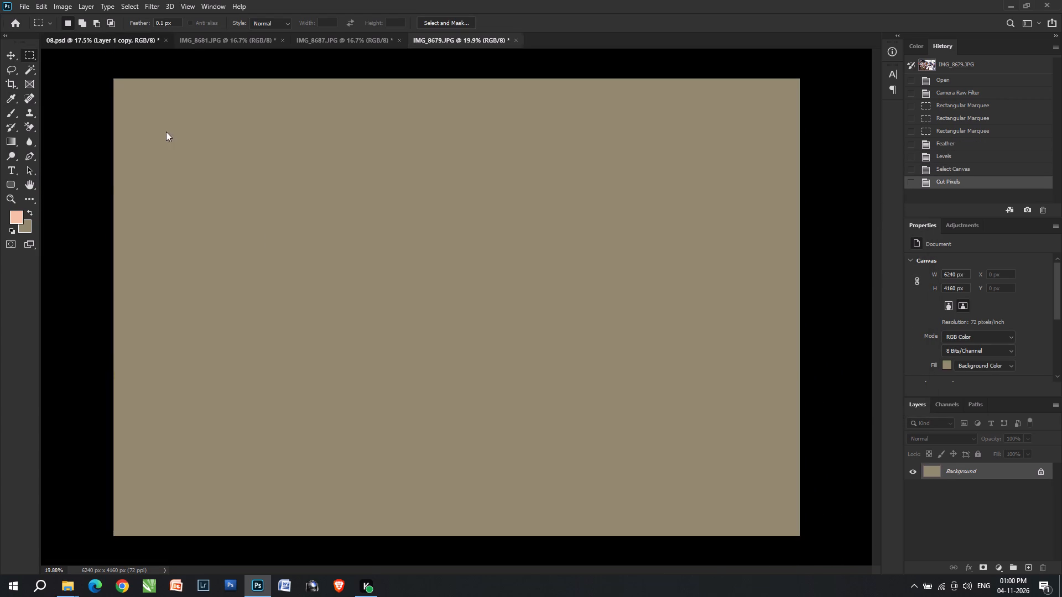
key(v)
key(v)
key(ctrl+alt+shift+v)
Scale the pasted group photo to about 32% and position it to fill the upper rectangle.
key(ctrl+t)
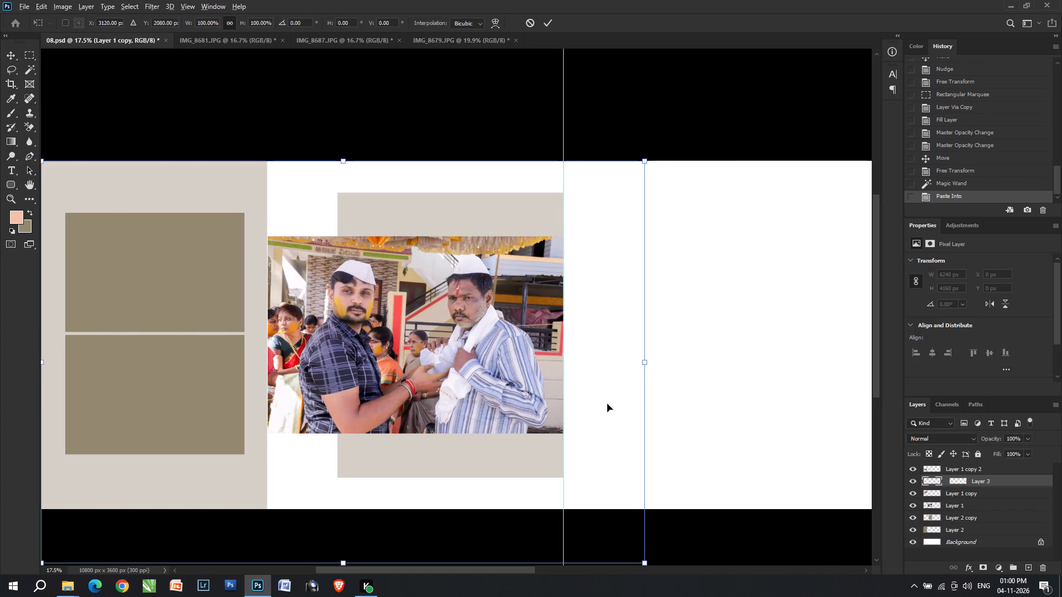
drag(647, 370, 249, 334)
drag(190, 342, 210, 235)
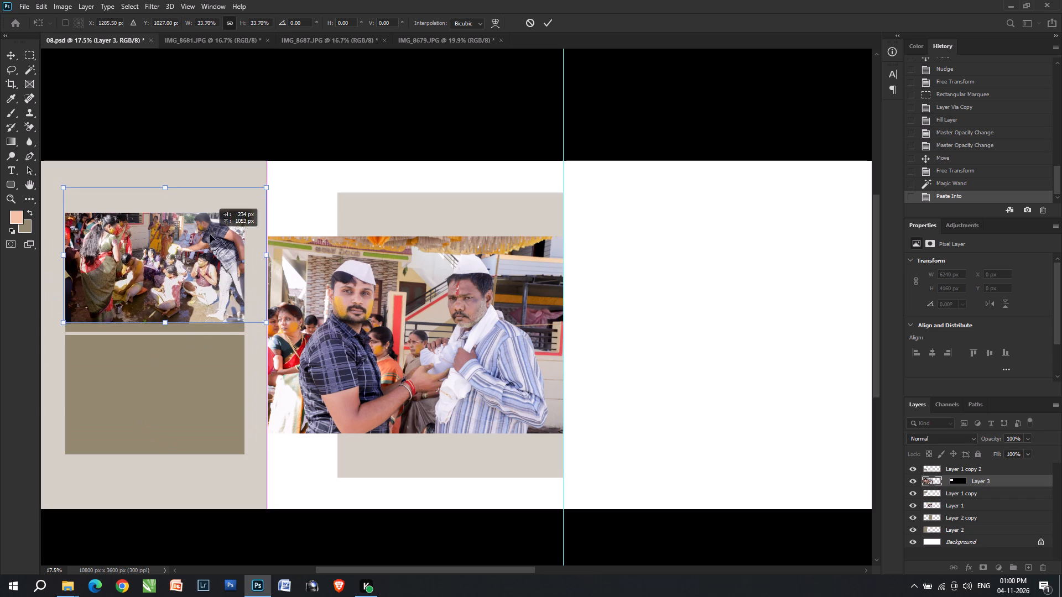
key(space)
key(space)
key(space)
drag(185, 267, 265, 305)
drag(265, 305, 268, 315)
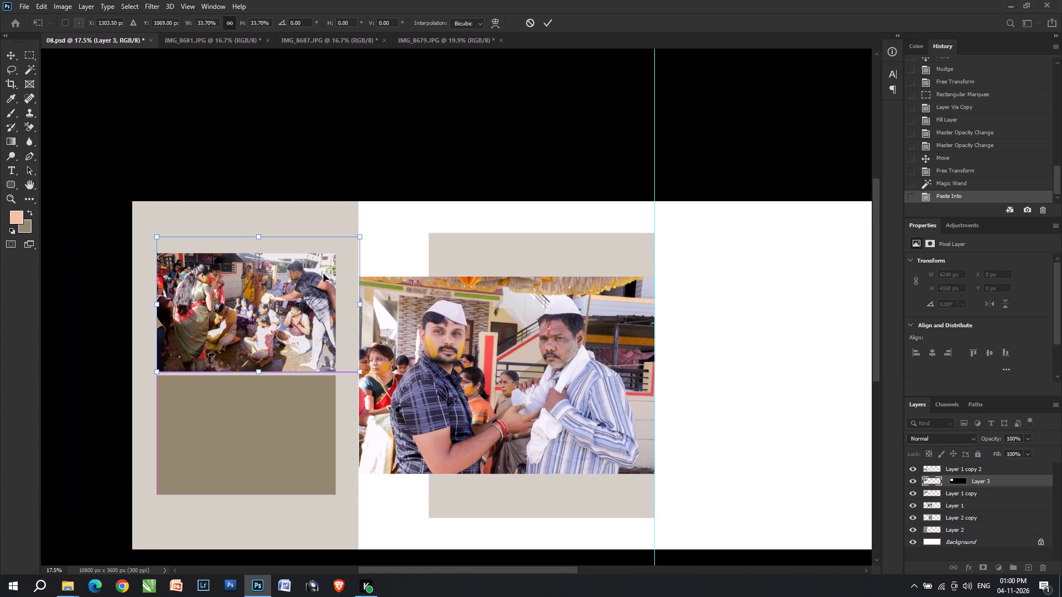
drag(360, 240, 337, 245)
key(Left)
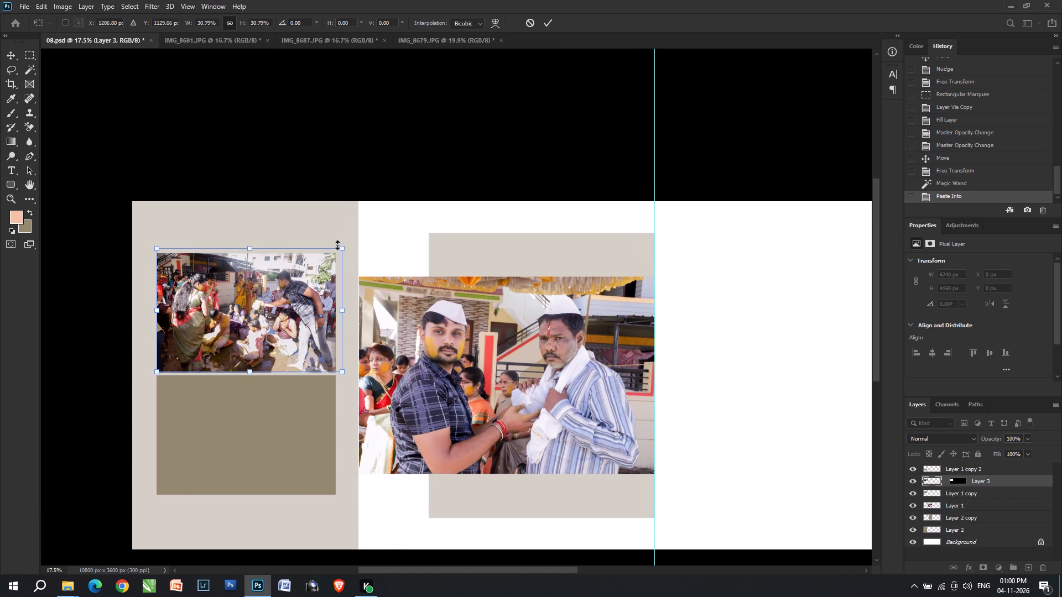
key(Left)
key(Left)
key(Left)
key(Left)
key(Left)
drag(340, 249, 348, 250)
key(Return)
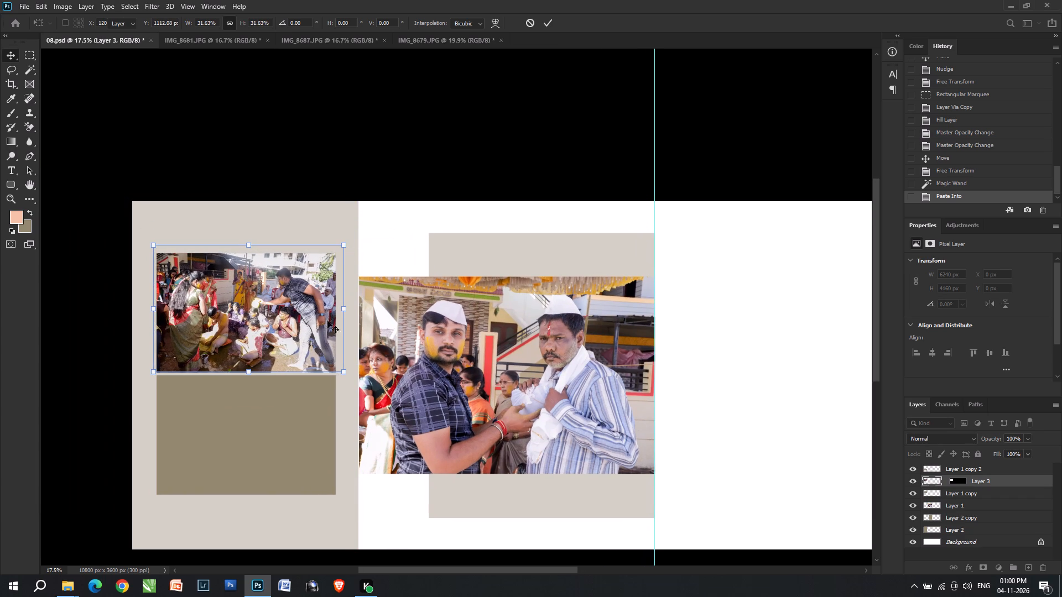
Select the area of the lower tan rectangle with the Magic Wand.
key(v)
key(v)
triple_click(265, 392)
key(w)
click(265, 392)
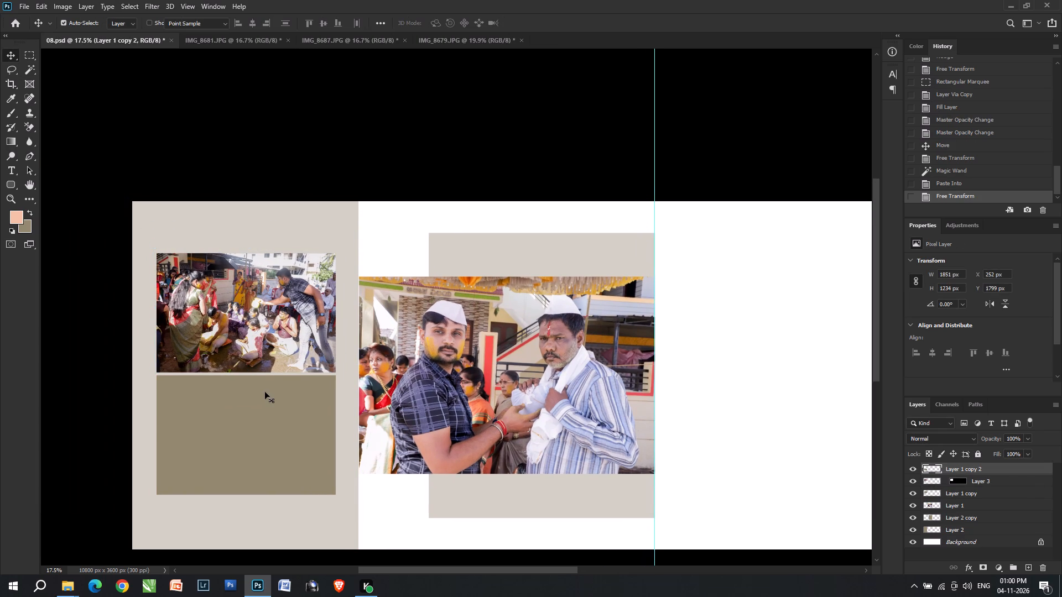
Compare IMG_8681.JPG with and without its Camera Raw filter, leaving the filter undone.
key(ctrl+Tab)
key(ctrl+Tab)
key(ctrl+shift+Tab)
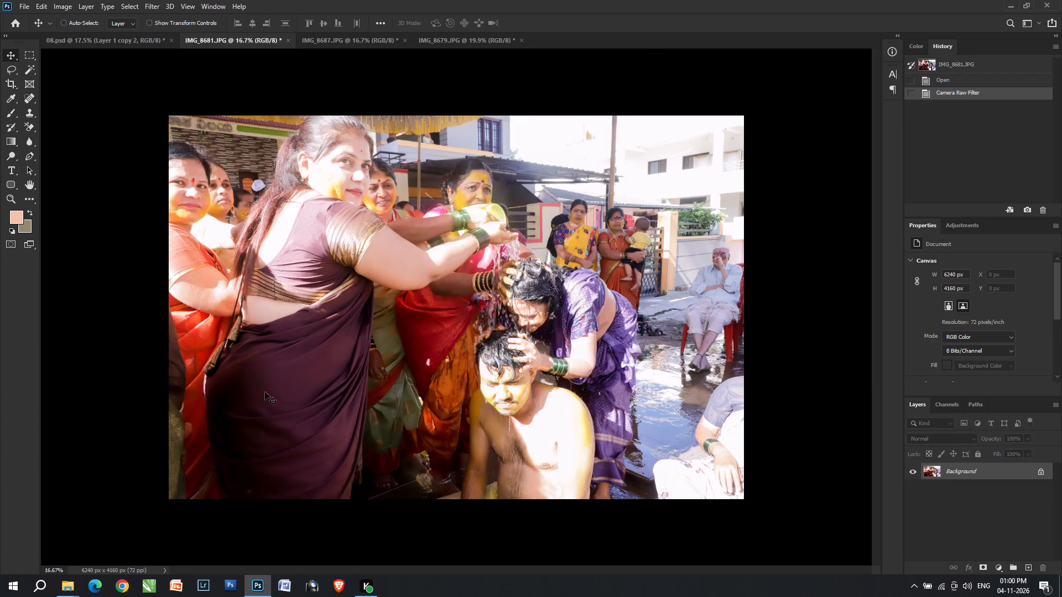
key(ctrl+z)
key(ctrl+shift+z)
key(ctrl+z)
Apply the Camera Raw filter to IMG_8681.JPG with Temperature +8, Contrast +8, Highlights -100, Shadows +7, Whites -100 and Blacks -44.
key(ctrl+shift+a)
key(ctrl+shift+a)
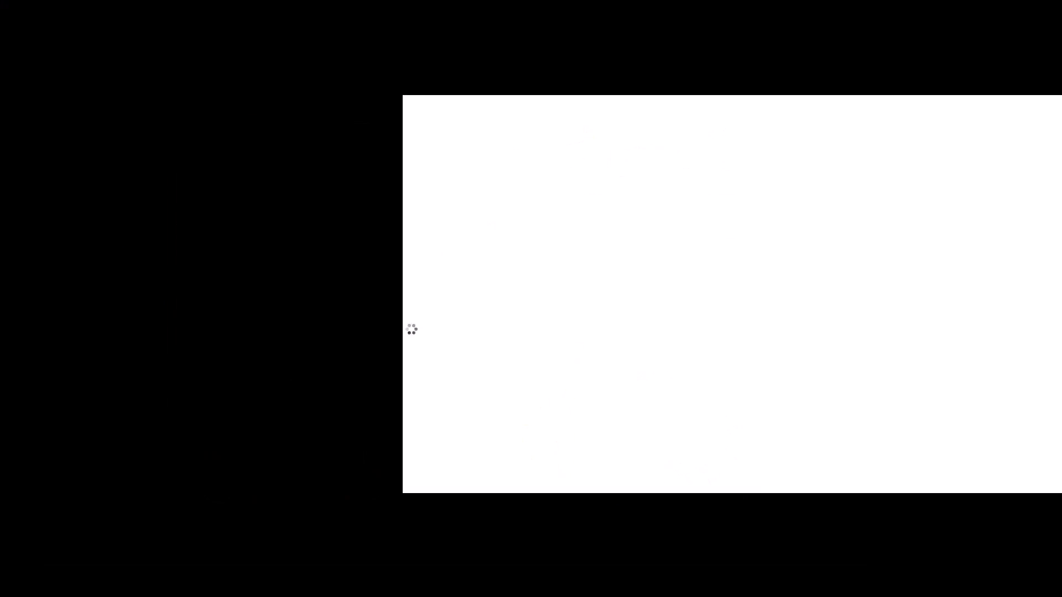
click(1051, 117)
click(1026, 152)
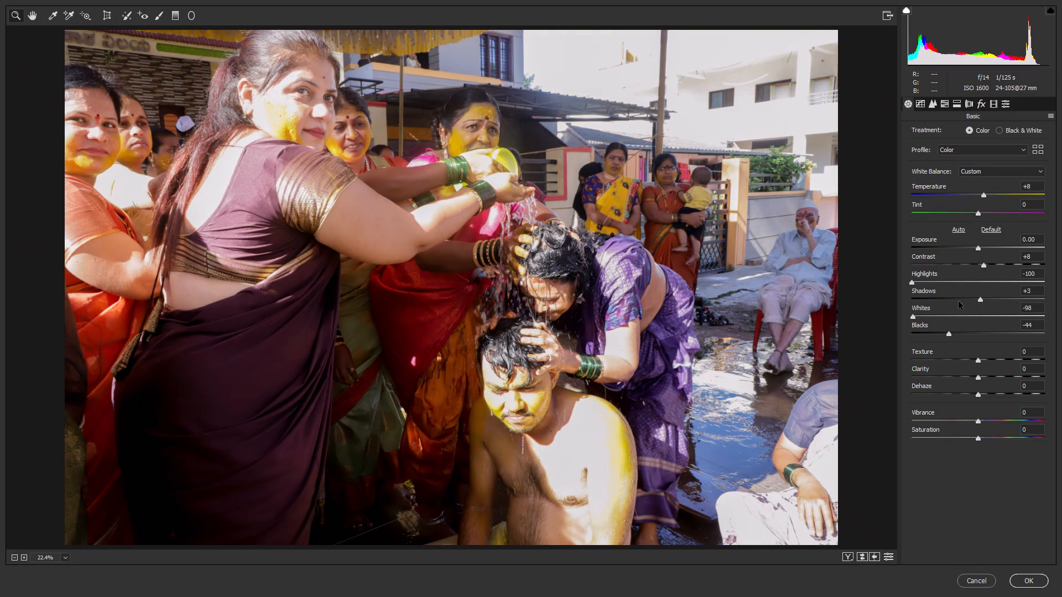
click(990, 302)
click(986, 302)
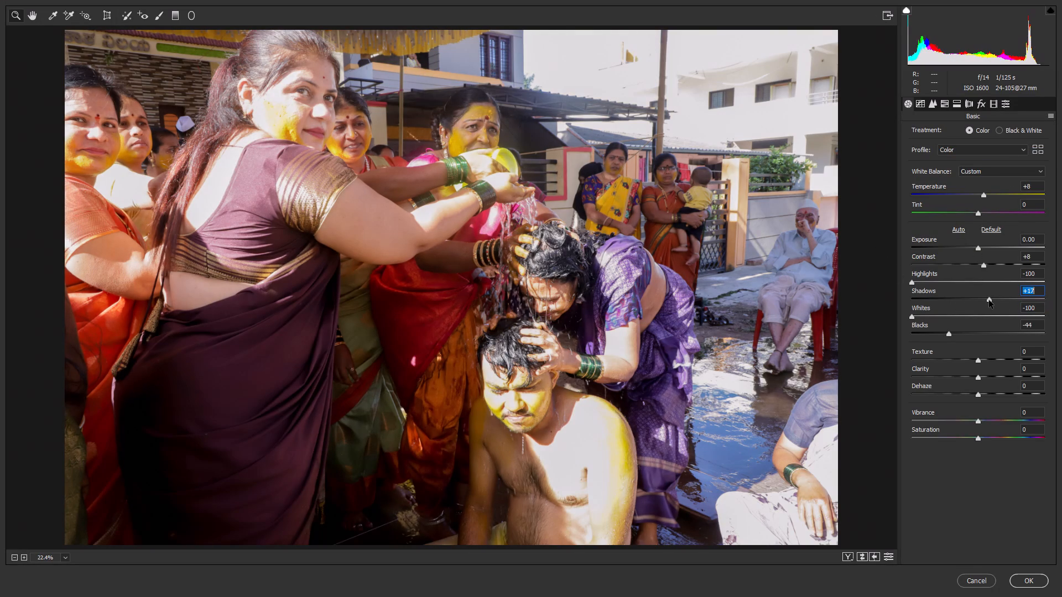
click(977, 246)
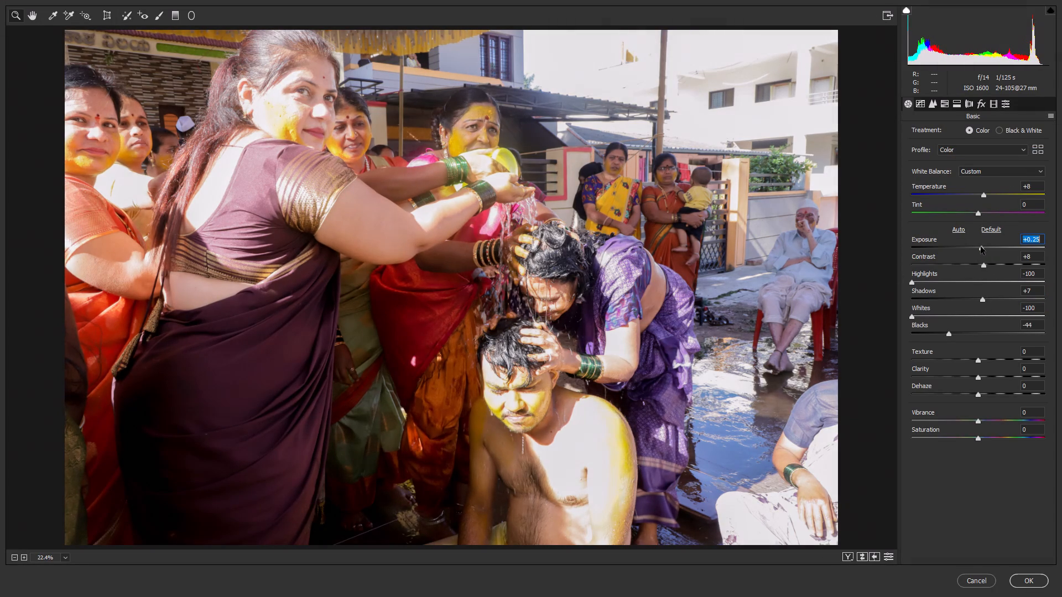
double_click(978, 246)
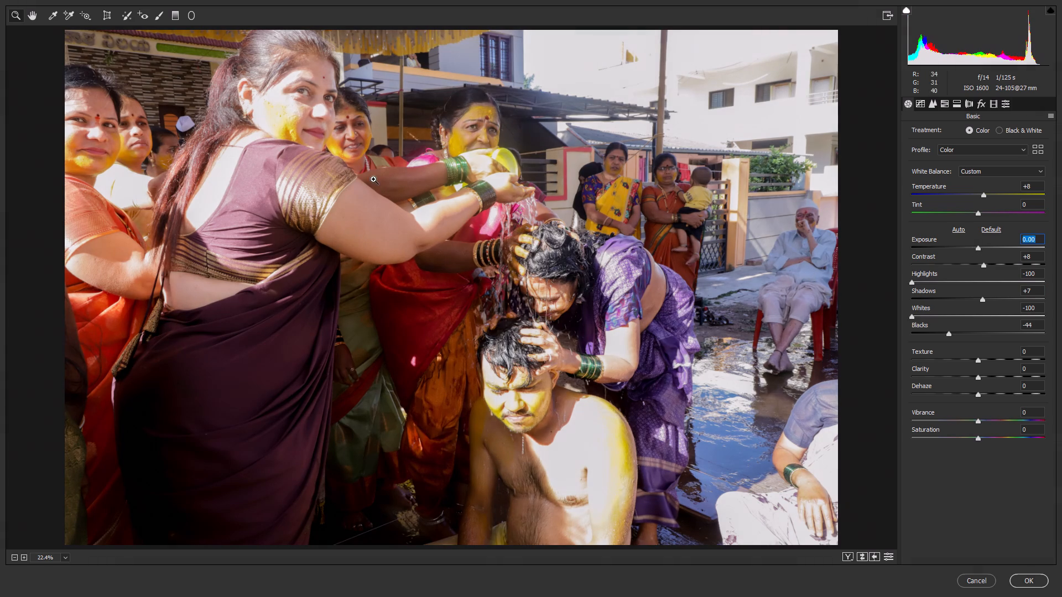
drag(229, 90, 253, 154)
drag(696, 196, 679, 276)
scroll(694, 303, down, 4)
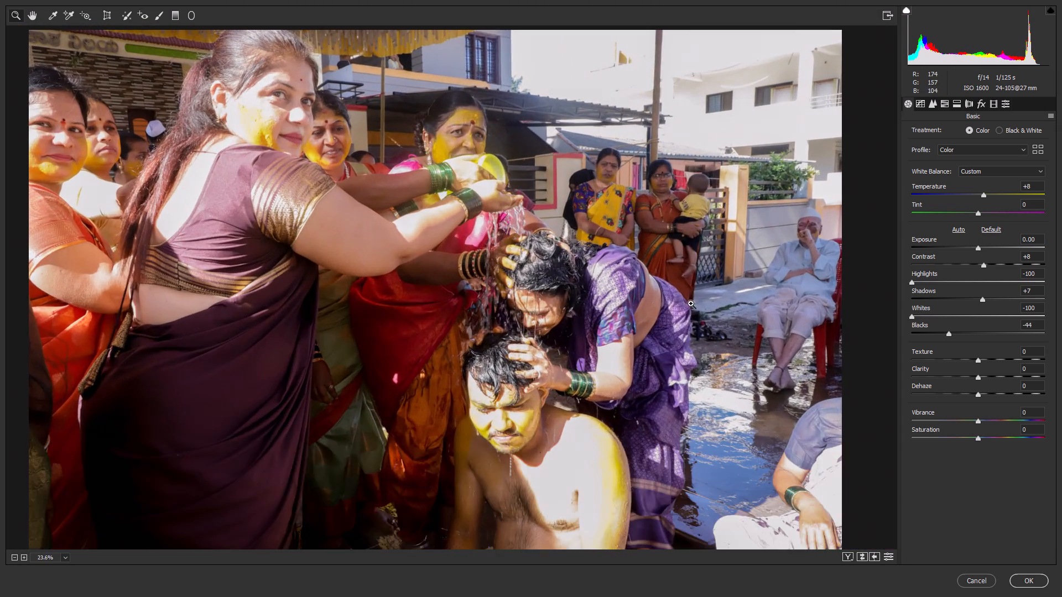
drag(582, 280, 606, 324)
key(Return)
key(Return)
key(Return)
key(Return)
key(Return)
key(Return)
key(Return)
key(Return)
key(Return)
key(Return)
key(Return)
key(Return)
key(Return)
key(Return)
key(Return)
key(Return)
key(Return)
key(Return)
key(Return)
key(Return)
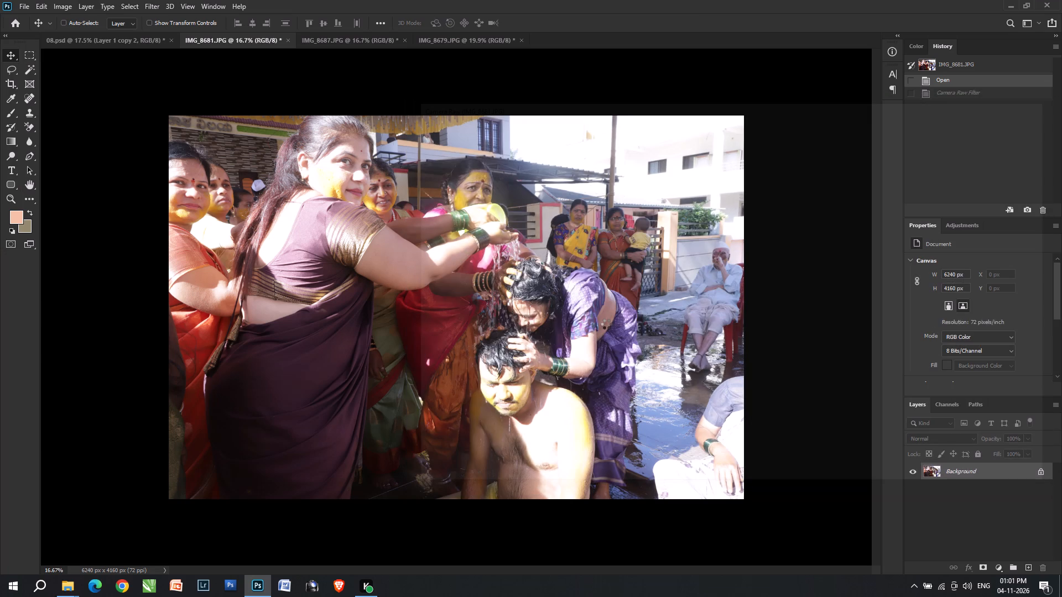
Compare IMG_8681.JPG before and after its Camera Raw filter, leaving the filter applied.
key(ctrl+z)
key(ctrl+shift+z)
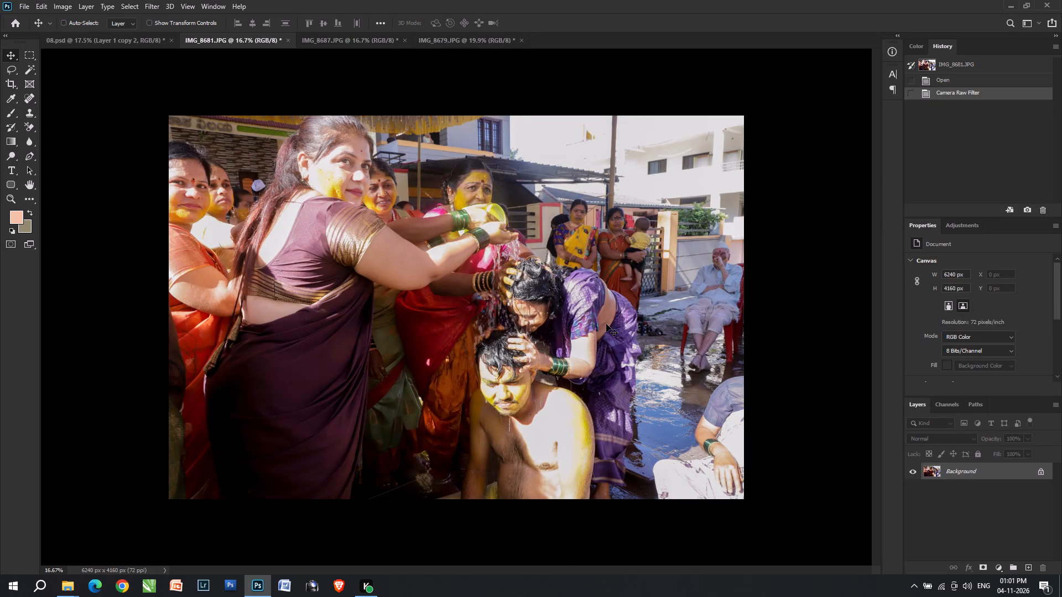
key(ctrl+z)
key(ctrl+shift+z)
key(ctrl+z)
key(ctrl+shift+z)
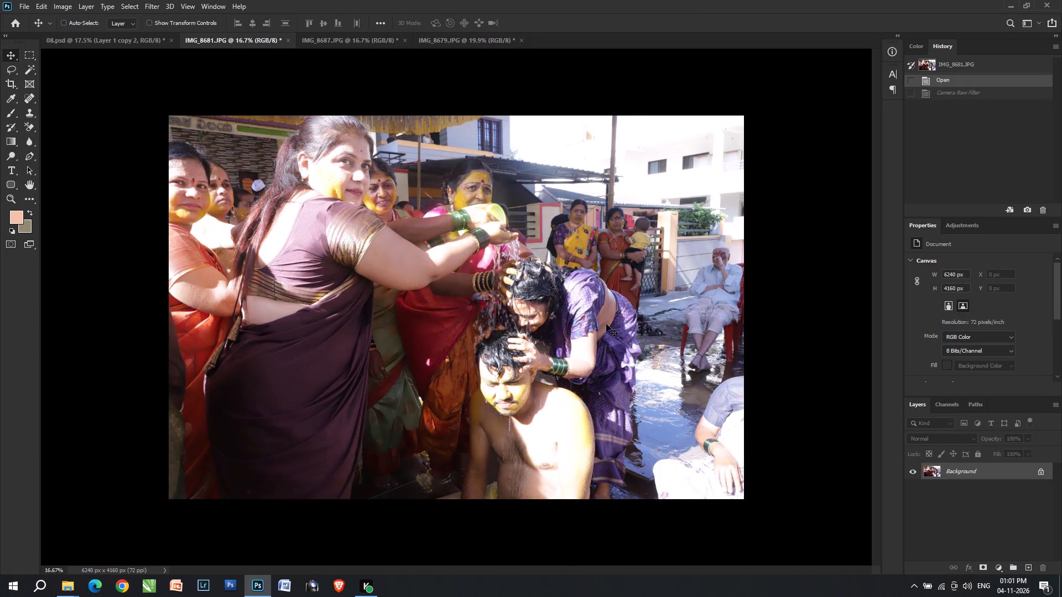
Cut the whole corrected photo from IMG_8681.JPG and paste it into the selected lower rectangle area in 08.psd.
key(ctrl+a)
key(ctrl+x)
ctrl+click(65, 38)
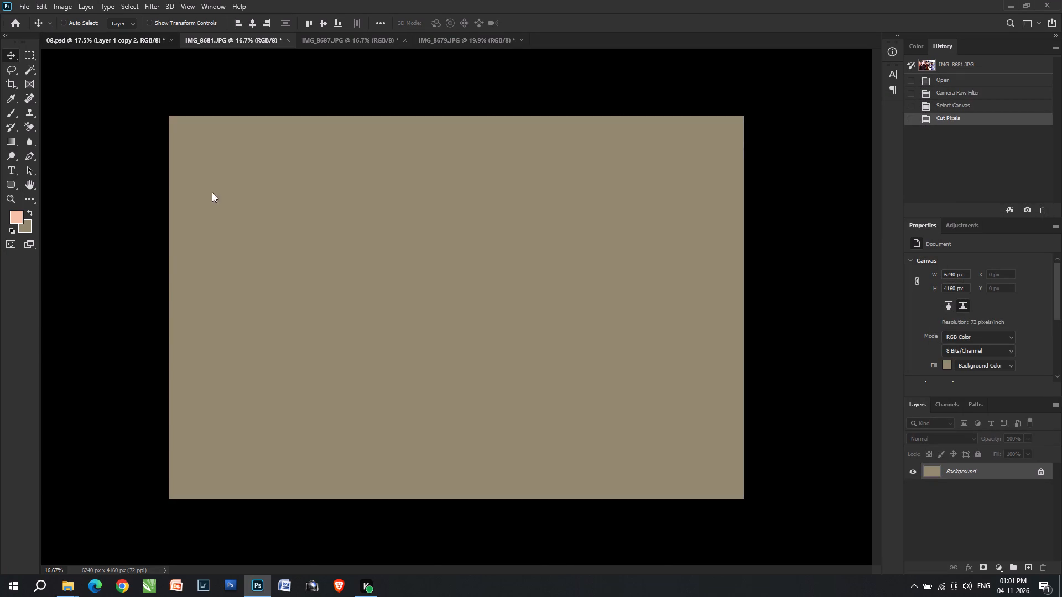
key(ctrl+alt+shift+v)
Scale the pasted water-pouring photo to about 32% and position it to fill the lower rectangle.
key(ctrl+t)
key(ctrl+shift+t)
shift+drag(205, 337, 204, 359)
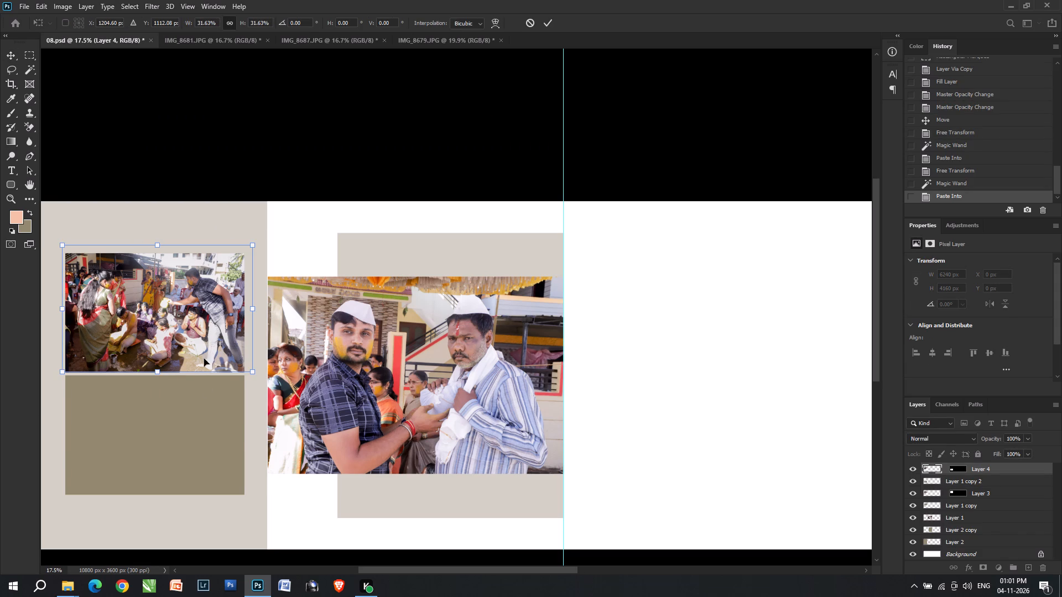
shift+drag(204, 359, 201, 464)
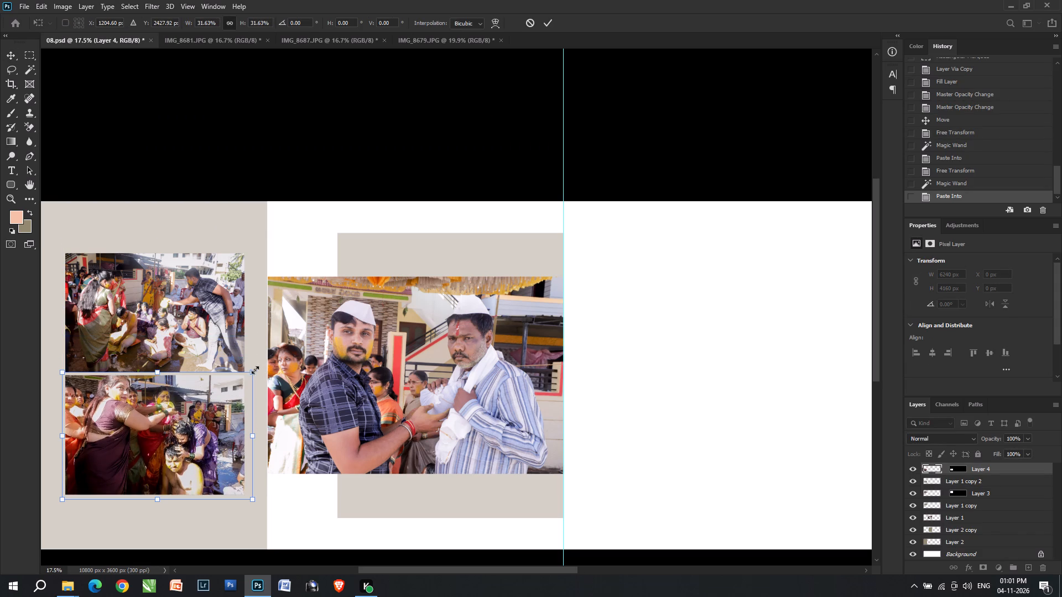
key(Left)
key(Left)
key(Left)
key(Down)
key(Left)
key(Down)
key(Left)
key(Down)
key(Left)
key(Down)
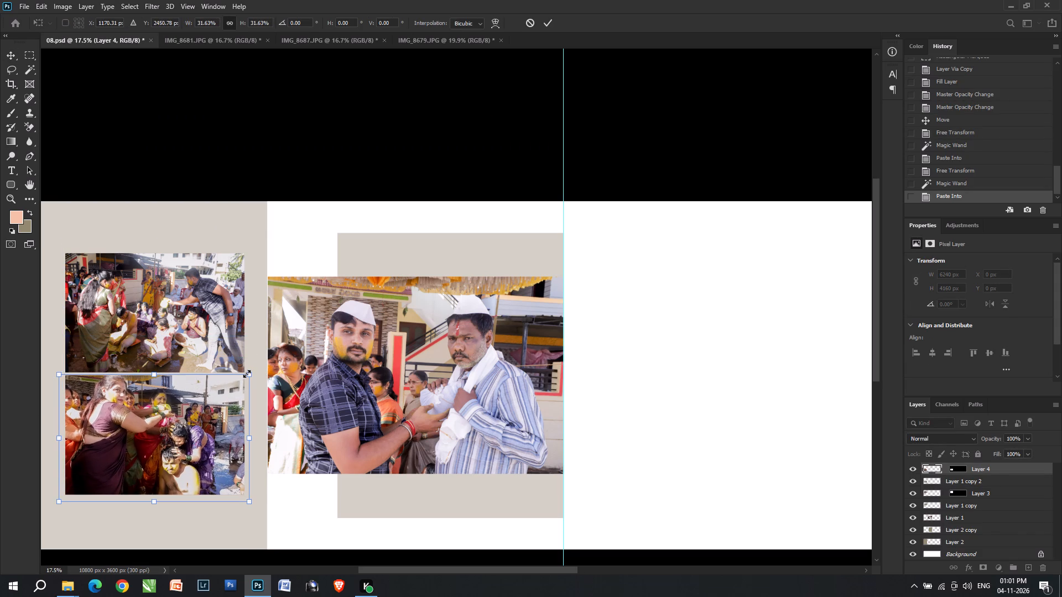
key(Down)
key(Up)
key(Left)
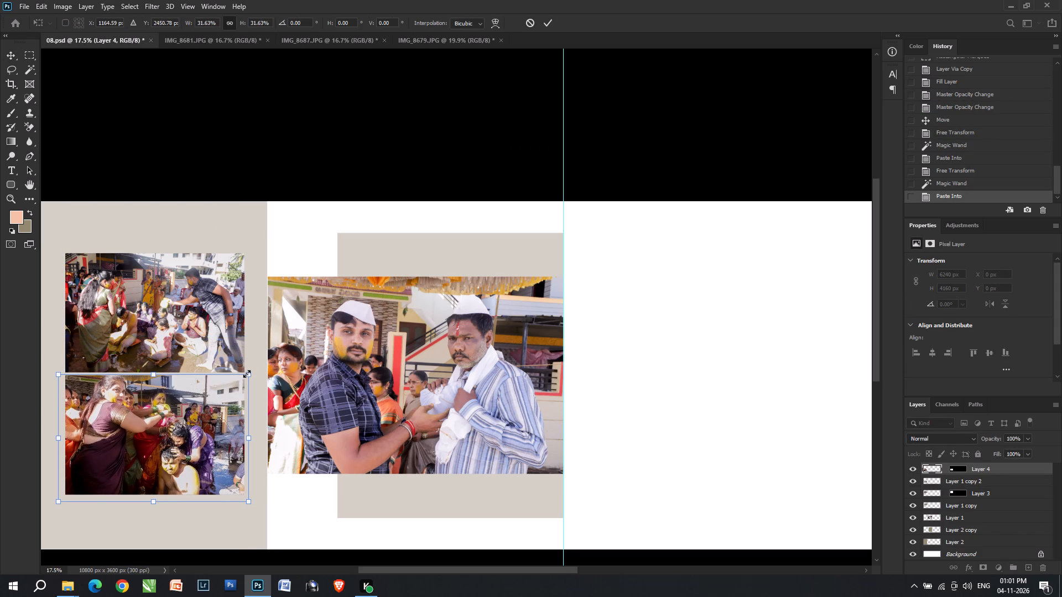
key(Up)
key(Return)
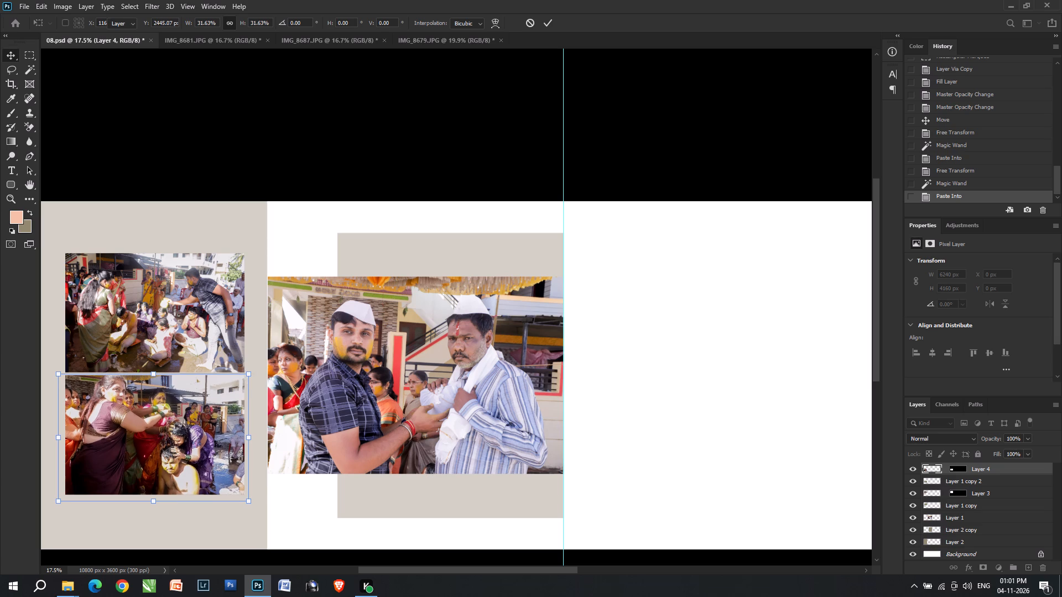
Duplicate the upper and lower masked photo layers together and merge the two copies into one layer.
key(space)
key(space)
key(space)
key(space)
key(space)
key(space)
key(space)
key(space)
key(space)
key(space)
key(space)
key(space)
key(space)
key(space)
key(space)
key(space)
key(space)
key(space)
key(space)
key(space)
drag(144, 437, 436, 404)
key(v)
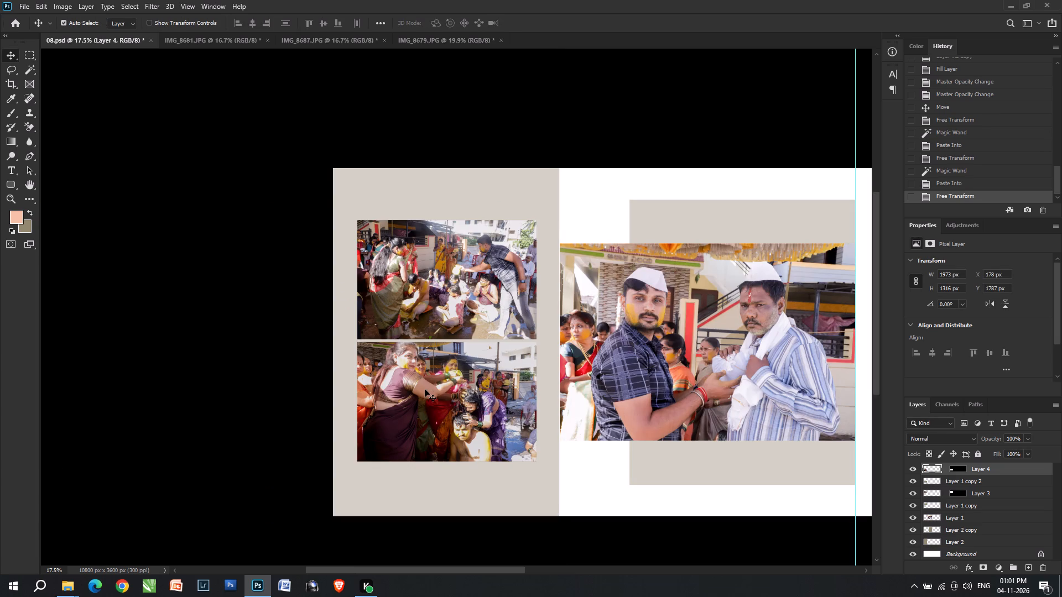
click(425, 389)
shift+click(433, 299)
alt+scroll(440, 301, up, 2)
key(ctrl+j)
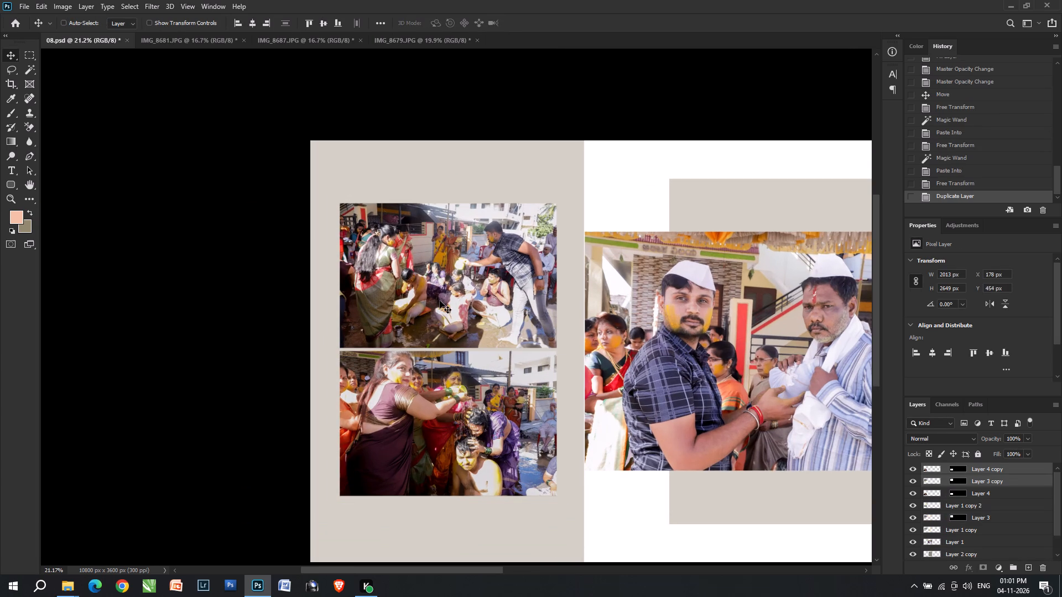
key(ctrl+e)
Add a black stroke around the merged pair of photos.
key(ctrl+shift+q)
click(487, 172)
drag(516, 222, 624, 373)
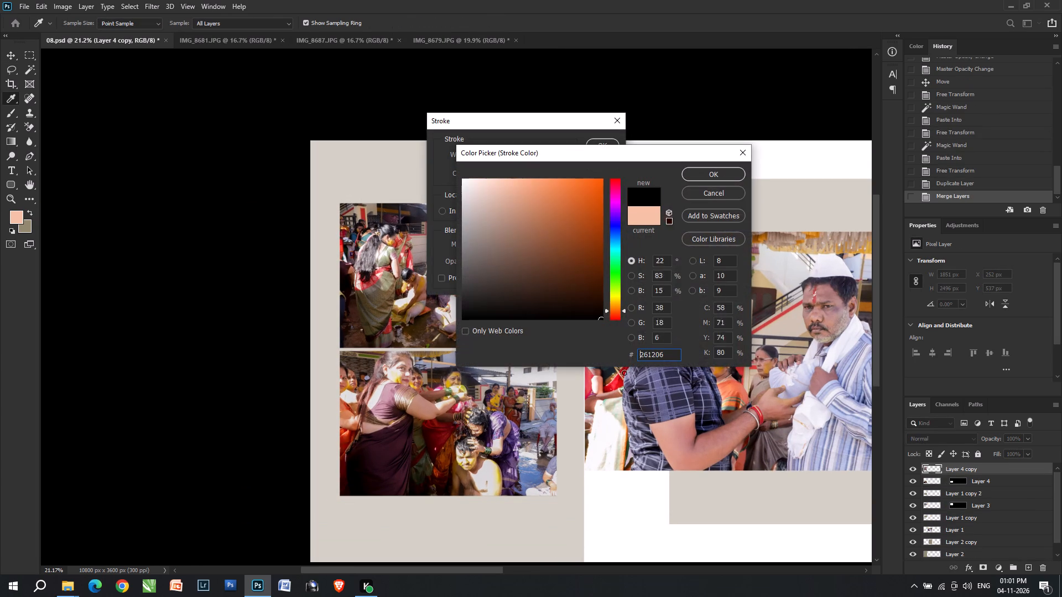
drag(624, 373, 636, 395)
key(Return)
key(Return)
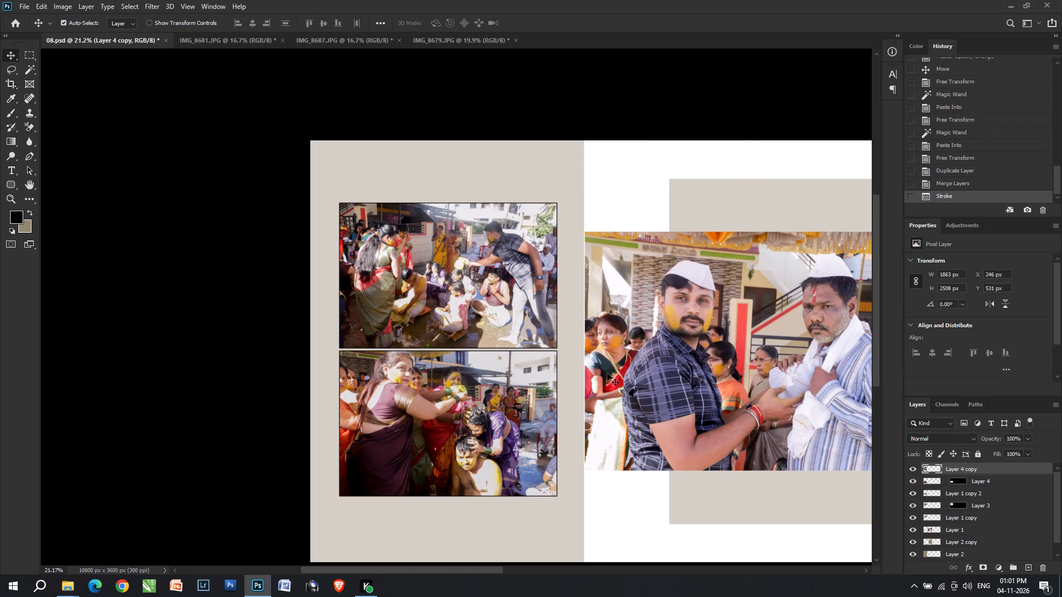
Copy a white Background area of about 2036 x 2931 px around the two photos to a new layer above the tan strip.
key(m)
key(m)
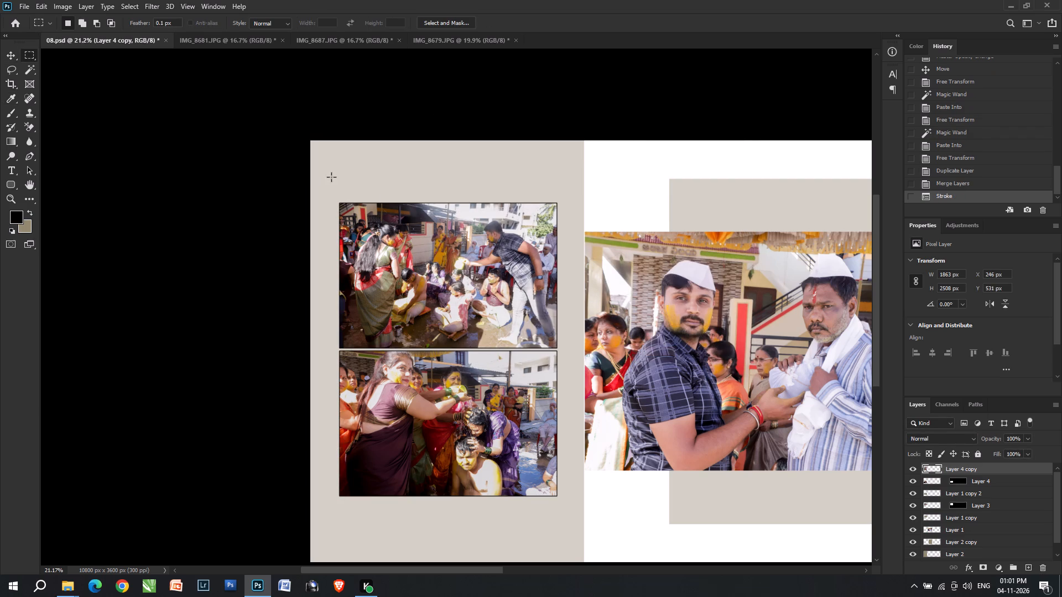
drag(329, 182, 567, 525)
scroll(996, 559, down, 6)
click(951, 556)
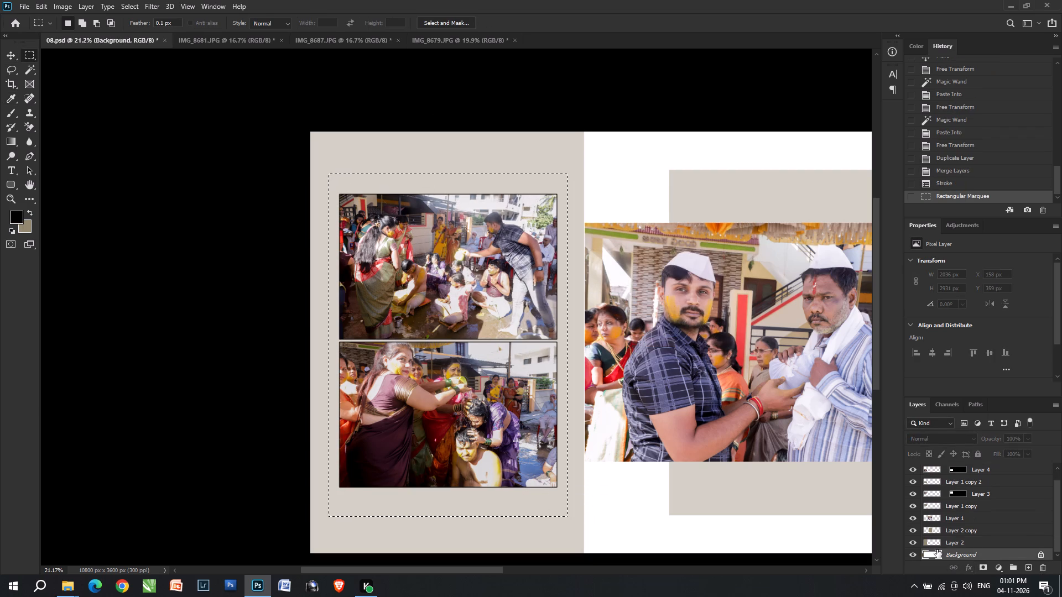
key(ctrl+j)
key(ctrl+bracketright)
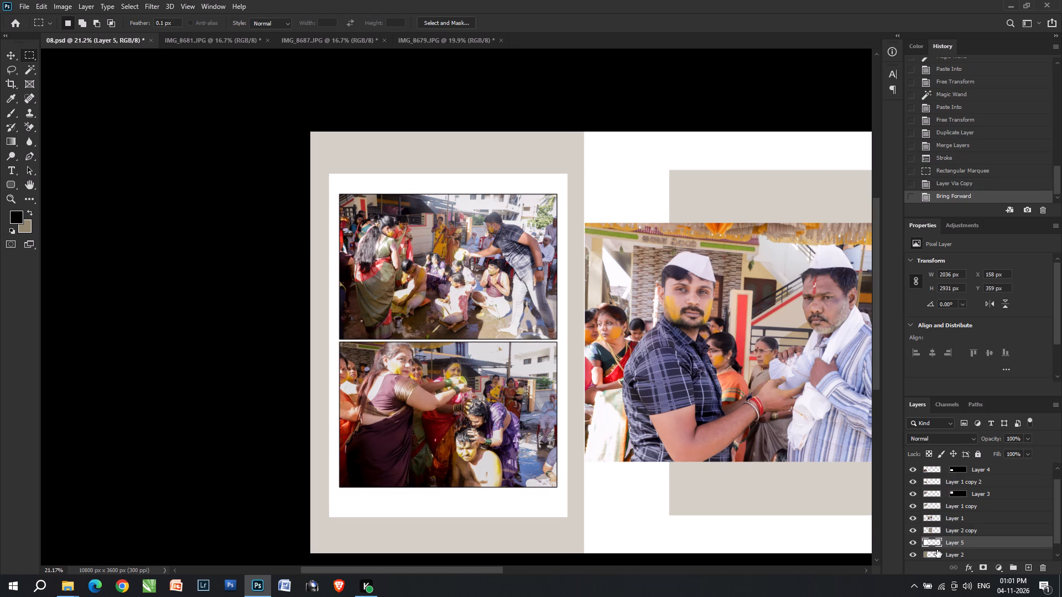
Nudge the white panel behind the two photos to X 157 px, Y 427 px, leaving a wider margin below them.
key(v)
key(v)
key(Down)
key(Down)
key(Down)
key(Left)
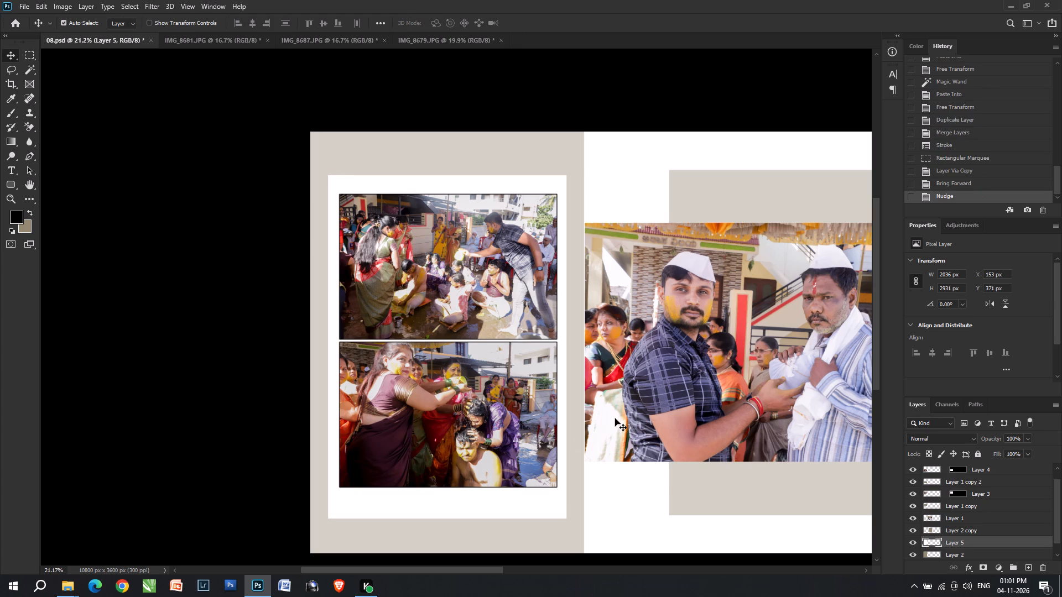
key(Down)
key(Down)
key(Down)
key(Down)
key(Down)
key(Down)
key(Down)
key(Down)
key(Down)
key(Down)
key(Down)
key(Down)
key(Down)
key(Down)
key(Down)
key(Down)
key(Down)
key(Down)
key(Down)
key(Down)
key(Right)
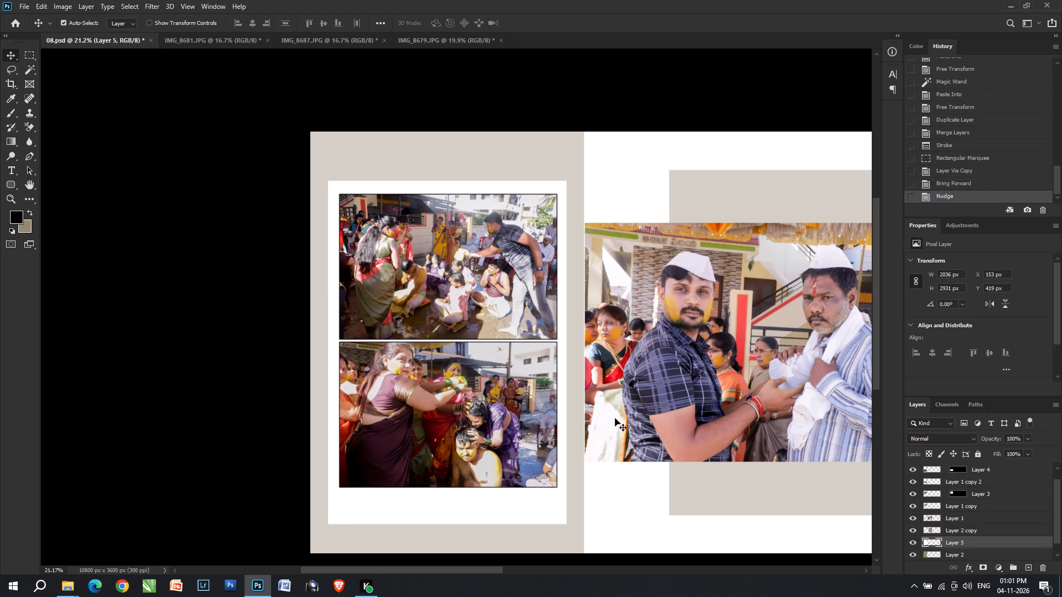
key(Down)
key(Down)
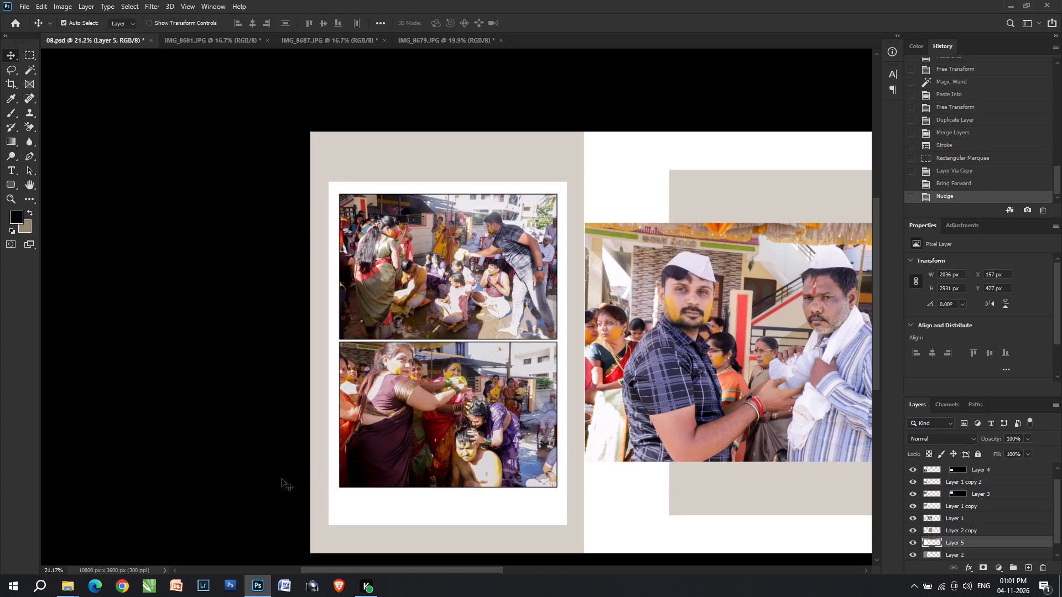
Select the white panel with its photo layers, link the Layer 3 and Layer 4 masks, and move everything up to Y 305 px.
drag(282, 479, 458, 265)
shift+click(524, 536)
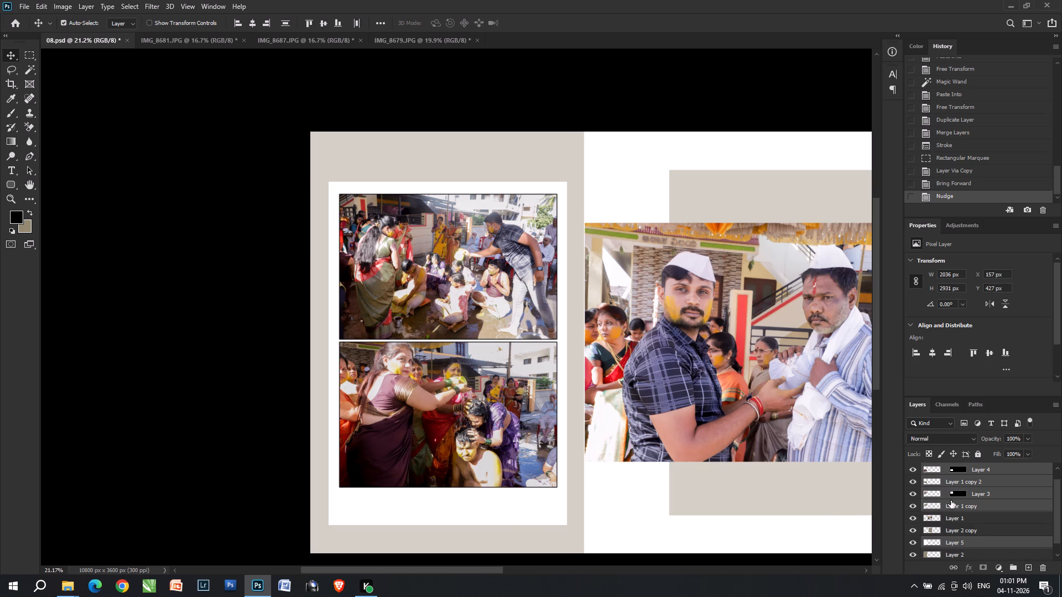
click(944, 494)
click(944, 473)
scroll(948, 499, up, 6)
scroll(948, 499, down, 1)
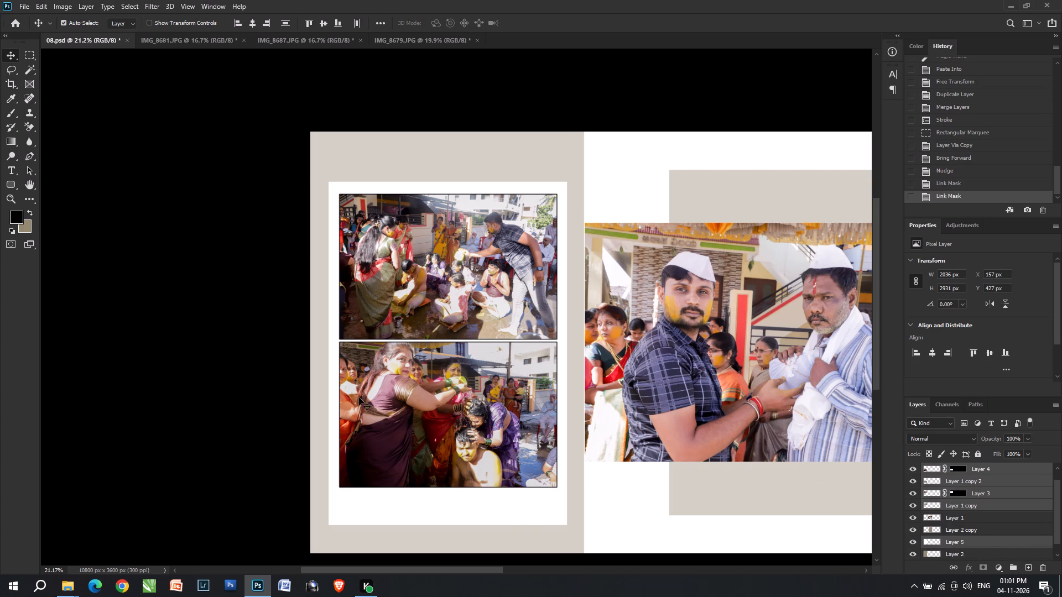
shift+click(453, 429)
shift+drag(453, 429, 453, 415)
key(space)
key(space)
key(space)
key(space)
key(space)
key(space)
drag(455, 430, 470, 357)
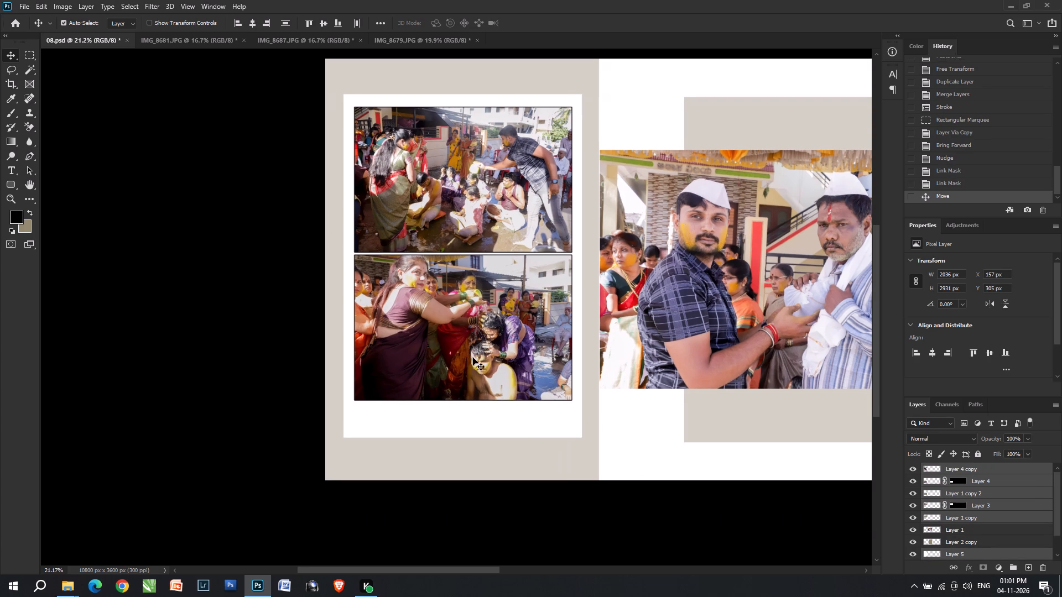
Stretch the white panel downward to about 101.3% height and nudge it sideways to X 161 px.
right_click(466, 419)
click(475, 423)
key(ctrl+t)
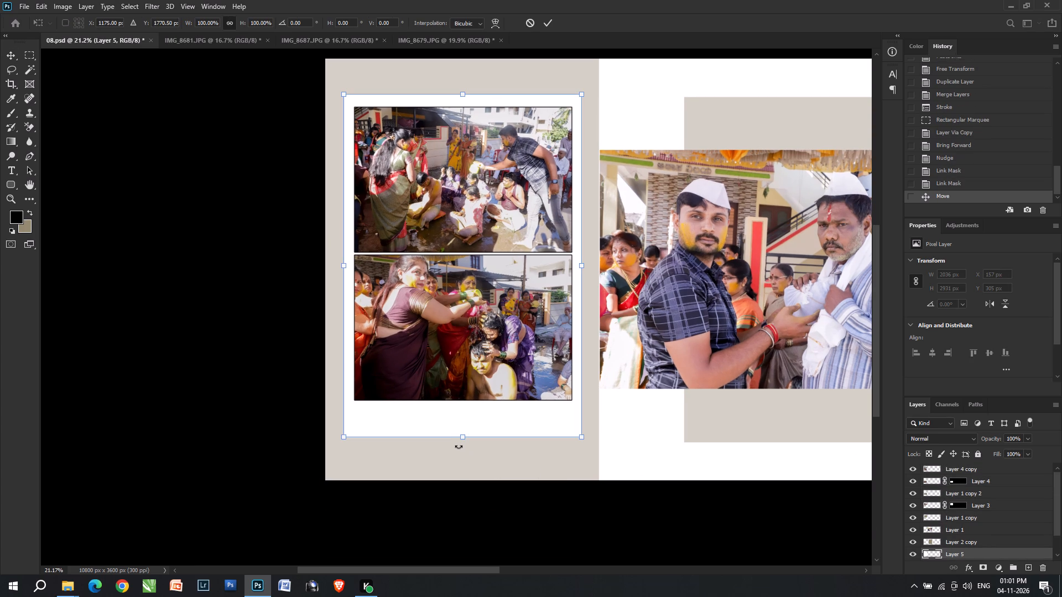
shift+click(458, 446)
shift+click(461, 442)
shift+double_click(472, 429)
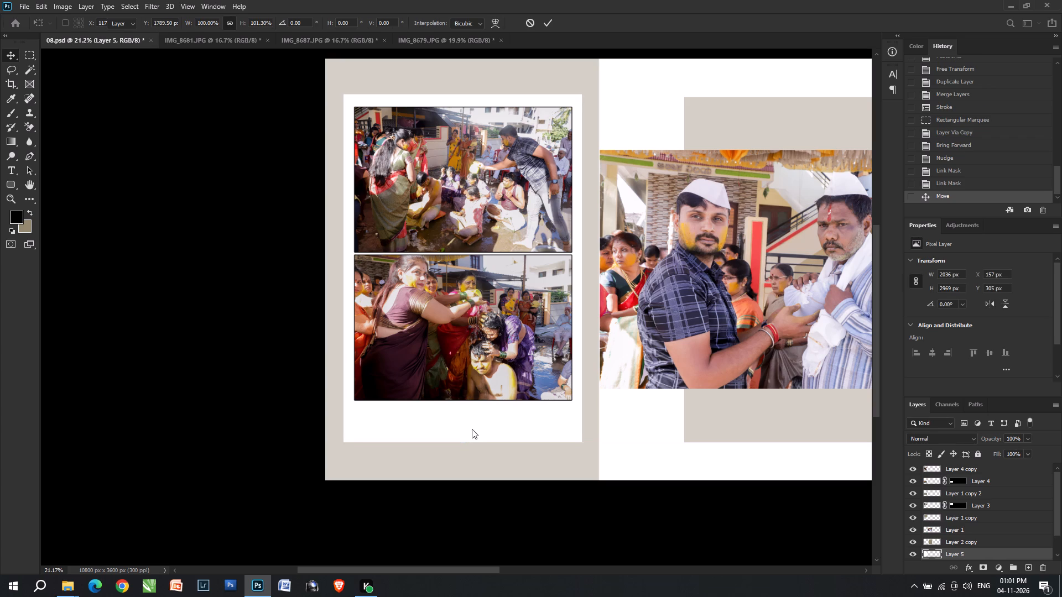
key(Right)
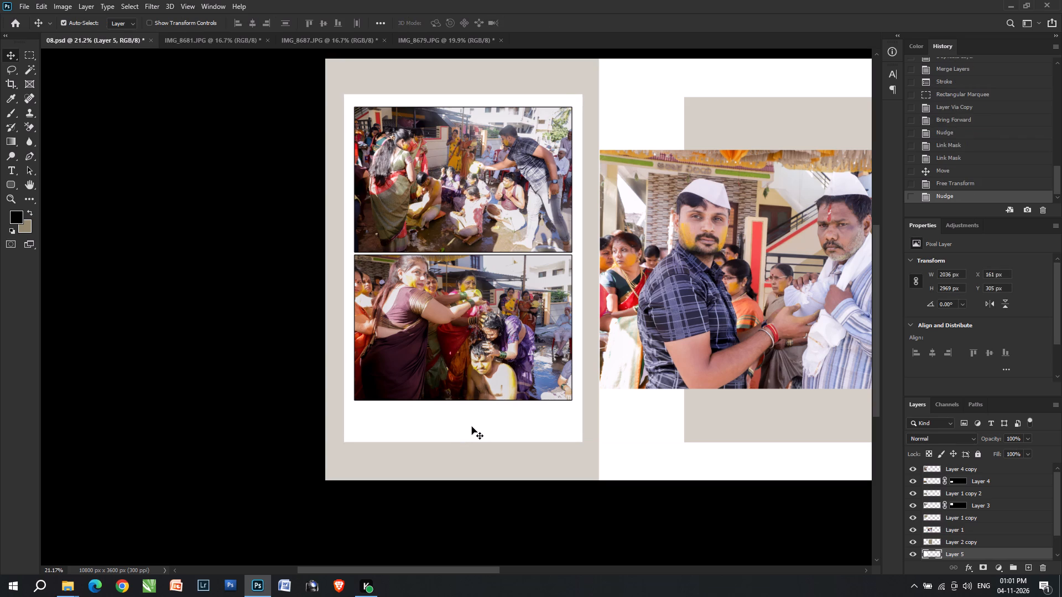
Add a black text line reading "Haldi Moments" in the white margin below the two stacked photos.
text(vvvccvv)
key(space)
key(space)
drag(434, 401, 498, 441)
alt+scroll(472, 458, up, 7)
key(t)
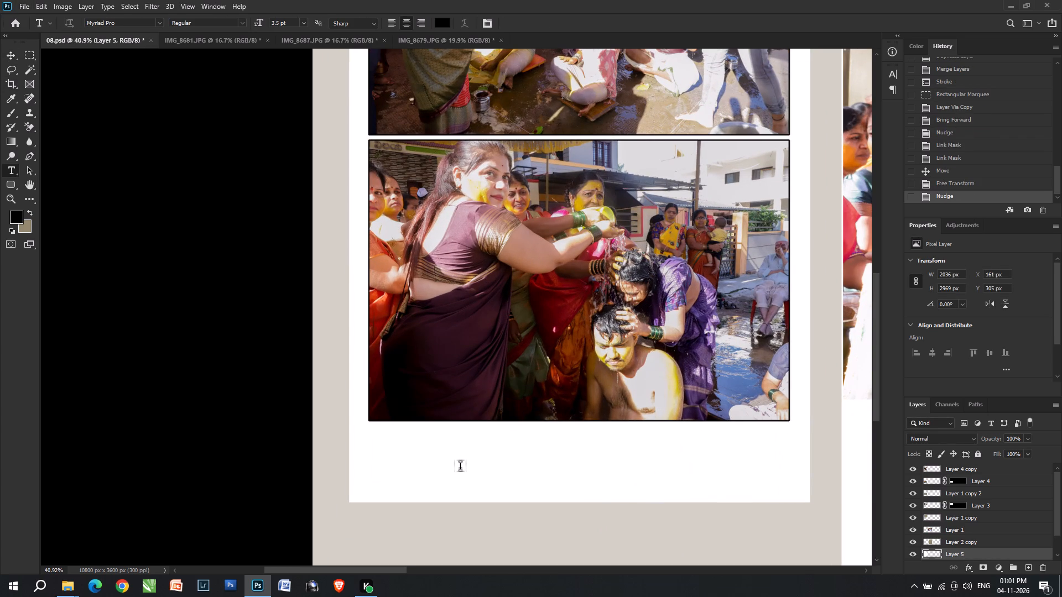
click(460, 468)
text(Haldi)
key(a)
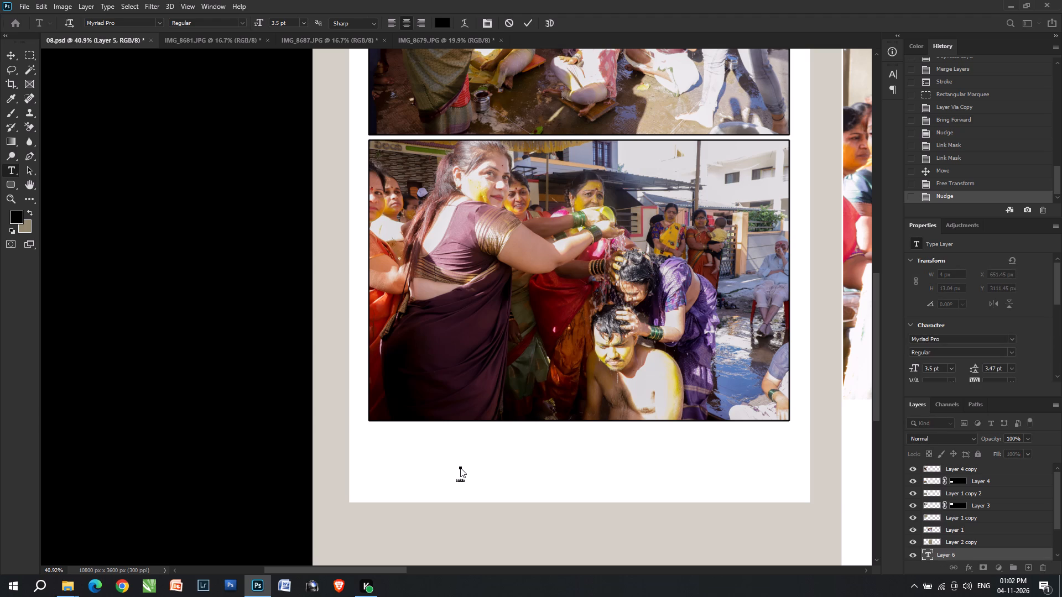
text(Haa)
key(ctrl+a)
key(BackSpace)
key(BackSpace)
key(BackSpace)
key(BackSpace)
key(BackSpace)
key(BackSpace)
key(BackSpace)
key(BackSpace)
alt+scroll(565, 413, up, 9)
scroll(439, 502, down, 11)
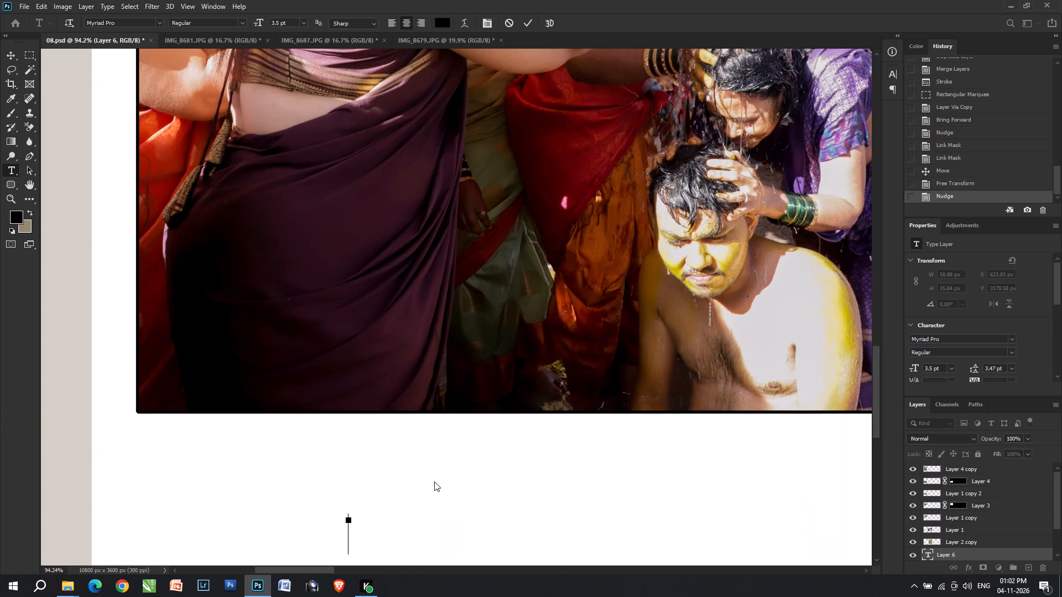
scroll(434, 481, down, 5)
alt+scroll(414, 519, up, 5)
alt+scroll(409, 504, down, 6)
alt+scroll(348, 562, up, 5)
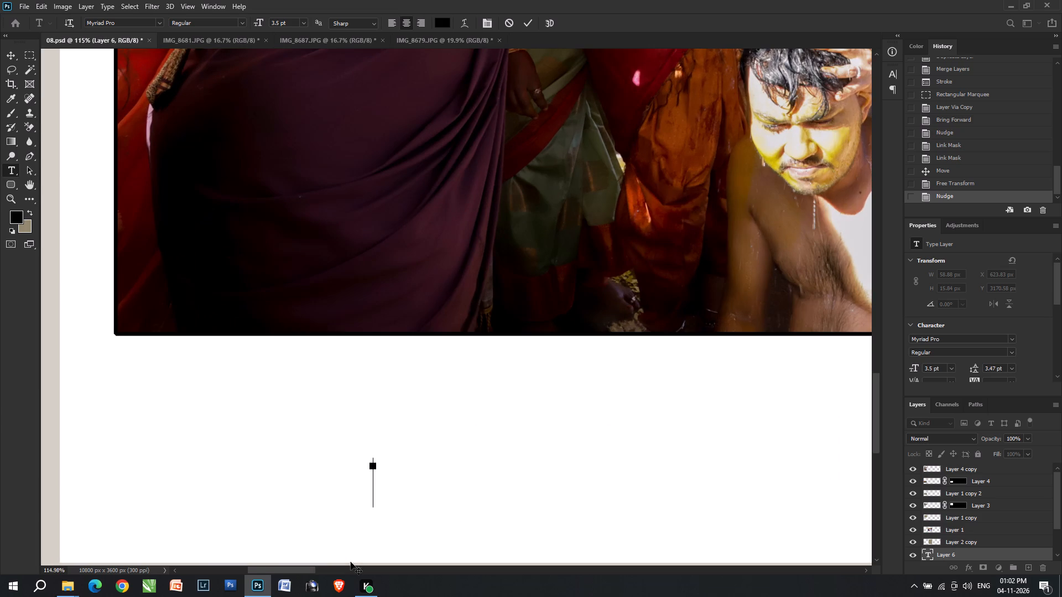
text(Haldfi)
key(space)
key(BackSpace)
key(BackSpace)
key(BackSpace)
text(i Mome)
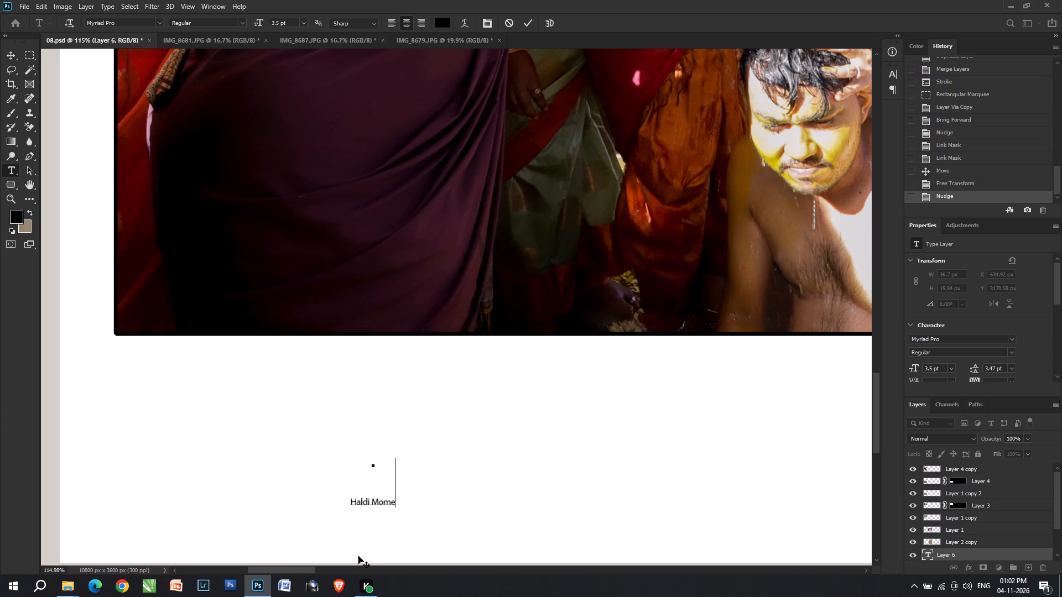
text(nts)
click(9, 57)
Scale the "Haldi Moments" caption up to about 695 px wide.
alt+scroll(395, 504, down, 13)
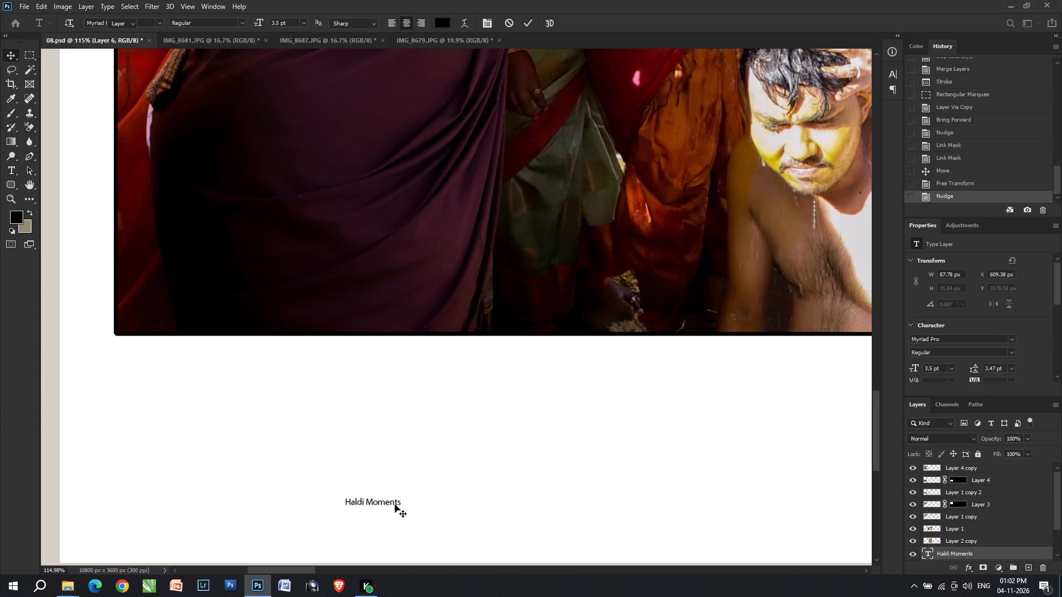
key(ctrl+t)
alt+scroll(406, 444, down, 9)
click(409, 402)
drag(403, 397, 573, 353)
key(Return)
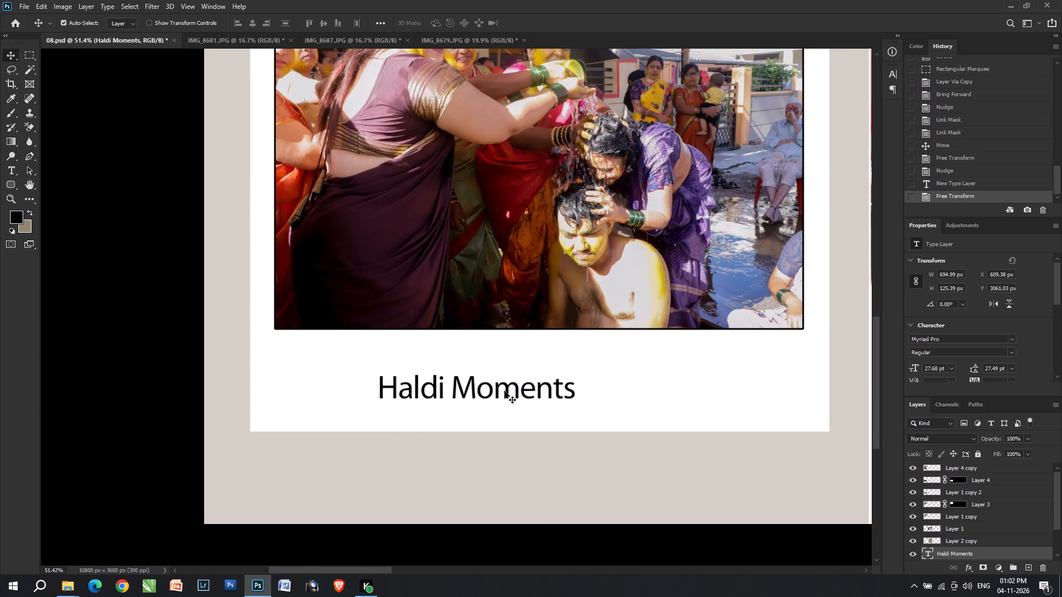
Change the font of the whole "Haldi Moments" caption to News701 BT Italic.
double_click(504, 391)
double_click(463, 380)
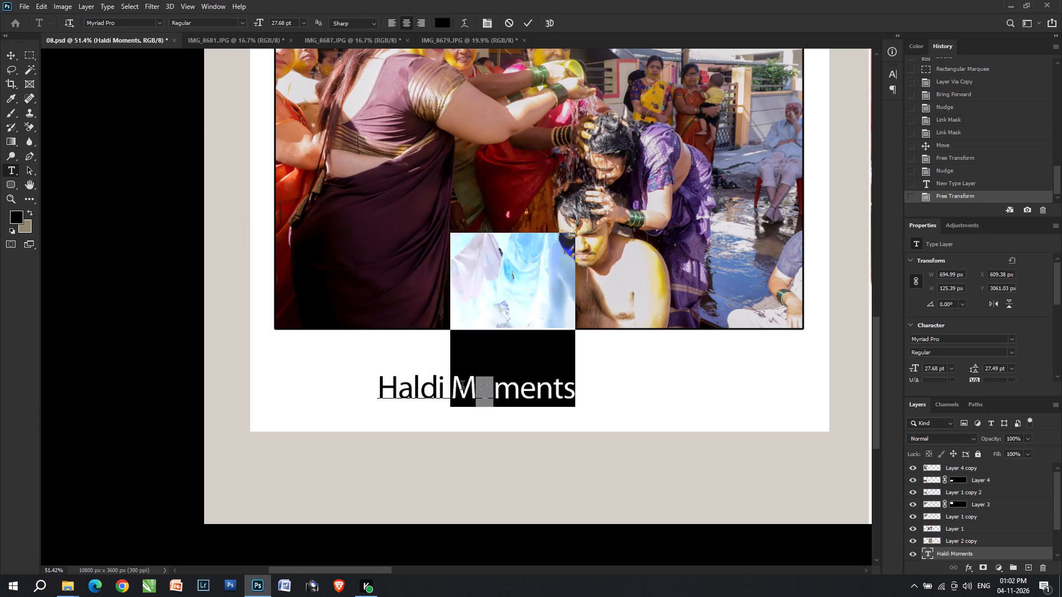
double_click(462, 387)
drag(376, 394, 589, 392)
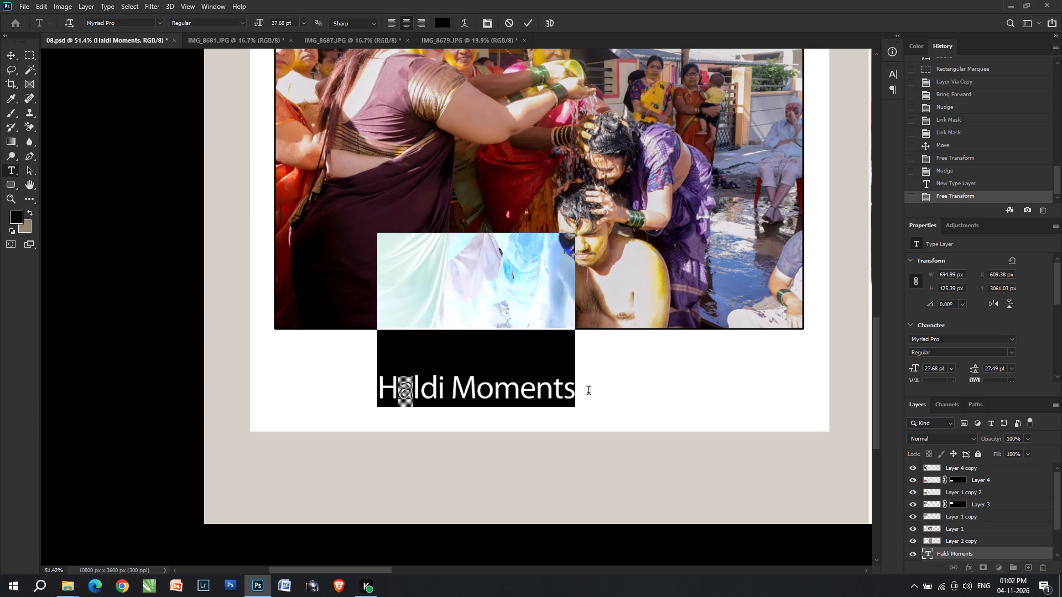
drag(589, 392, 589, 391)
click(105, 24)
scroll(109, 23, down, 1)
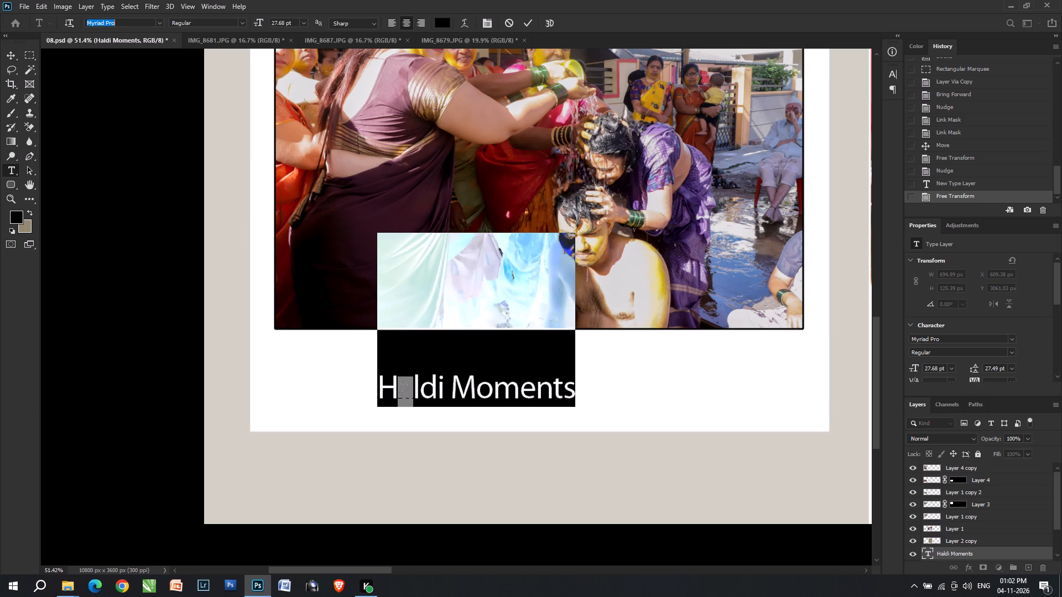
scroll(109, 23, down, 1)
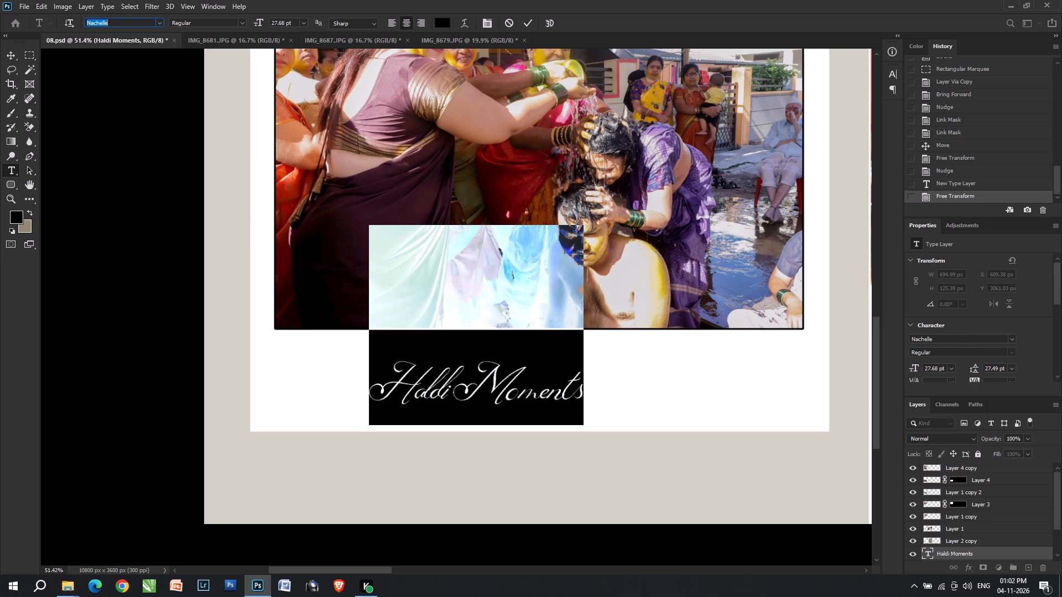
scroll(109, 23, down, 1)
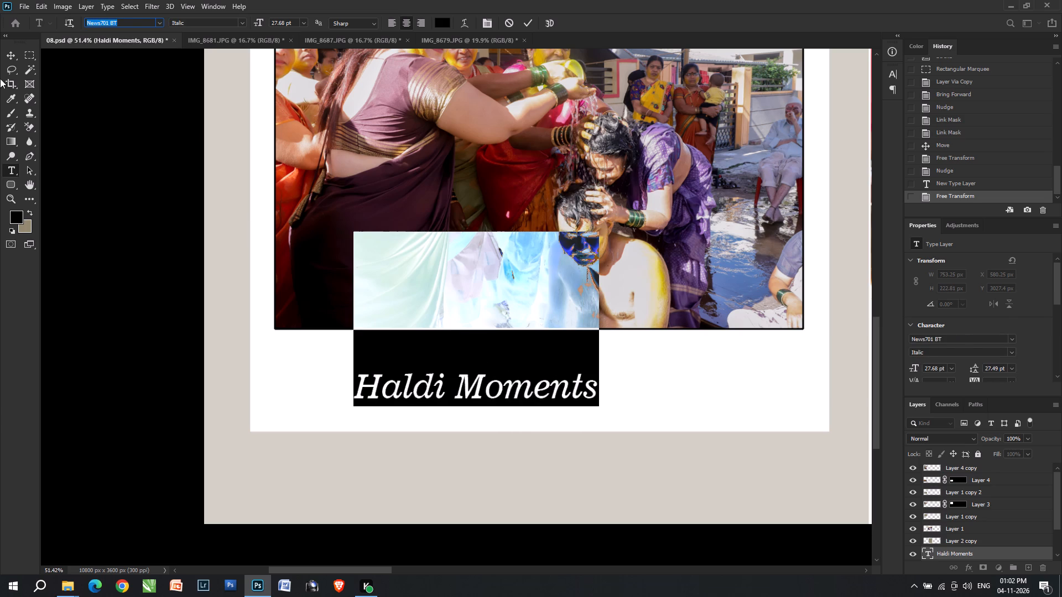
click(7, 59)
click(9, 51)
Enlarge the "Haldi Moments" caption proportionally to about 123% of its size.
alt+scroll(543, 429, down, 4)
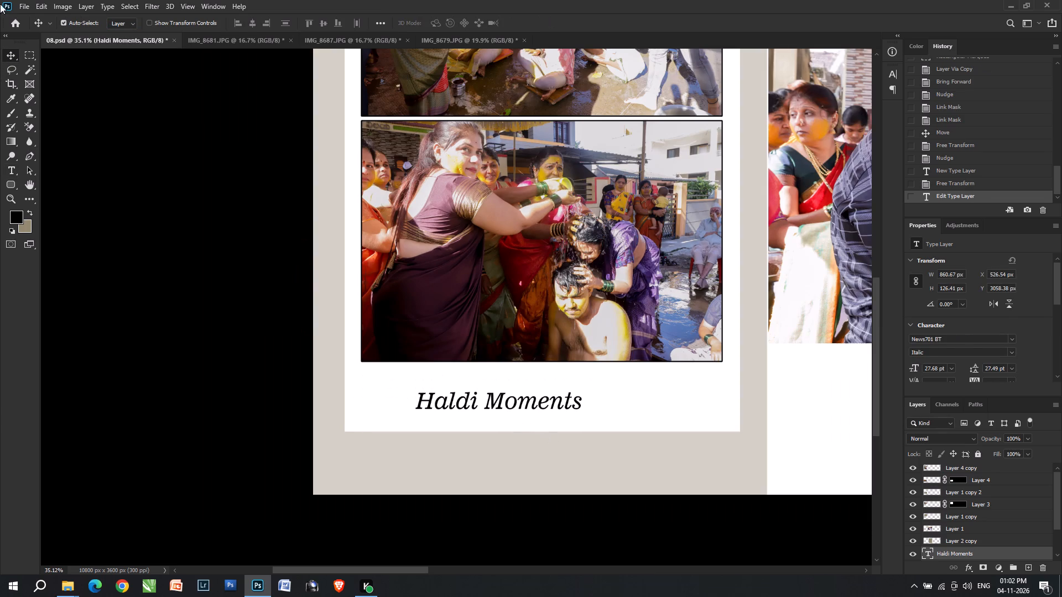
click(13, 56)
alt+scroll(597, 449, down, 5)
key(ctrl+t)
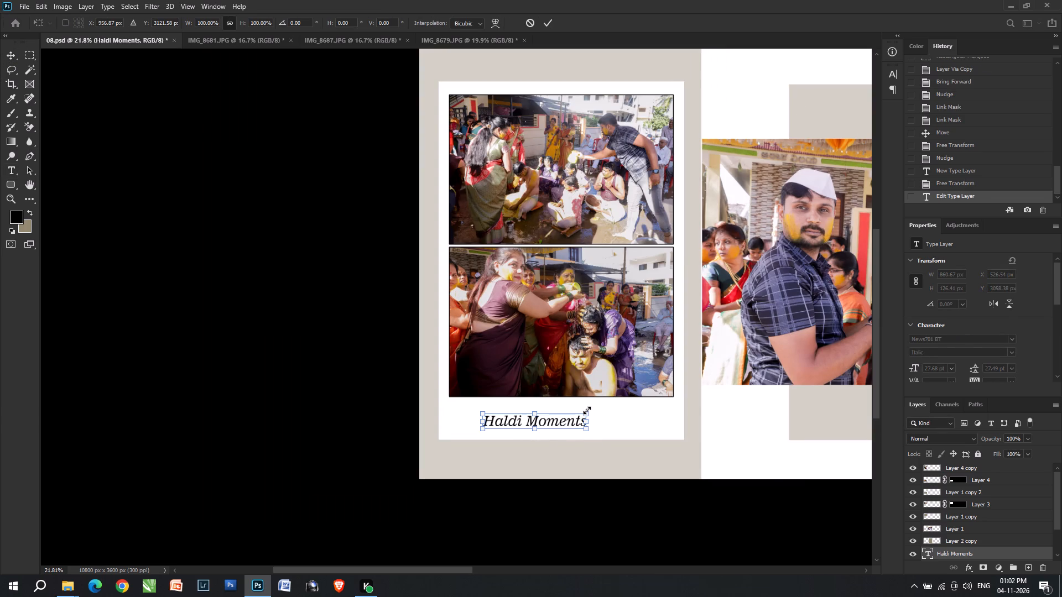
drag(589, 409, 613, 402)
key(Return)
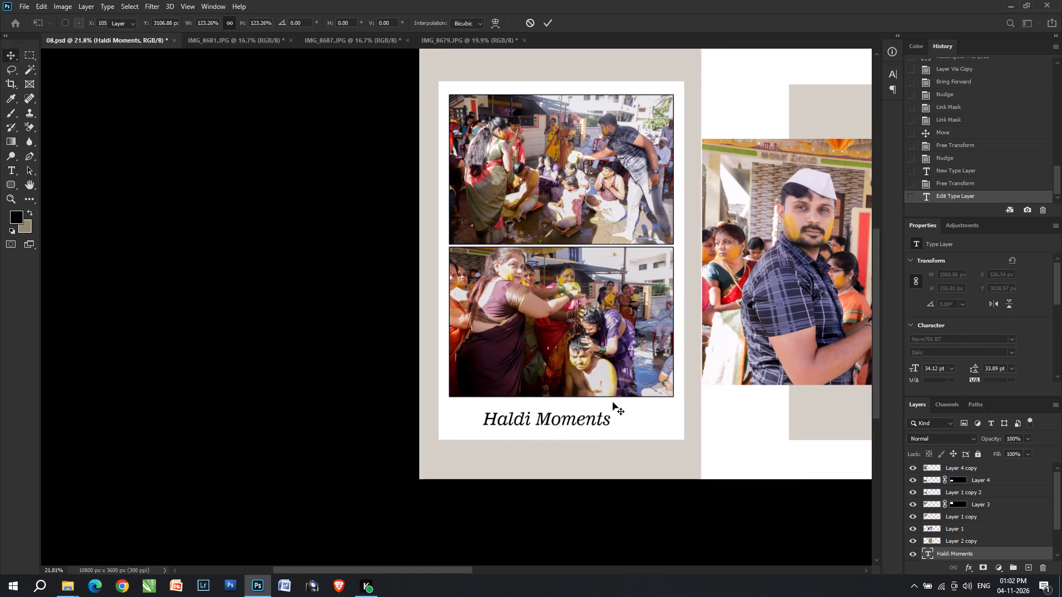
Nudge the caption to about X 623 px, Y 3022 px, centring it in the white margin under the photos.
key(Right)
key(Up)
key(Right)
key(Up)
key(Right)
key(Up)
key(Right)
key(Up)
key(Right)
key(Right)
key(Right)
key(Right)
key(Right)
key(Right)
key(Right)
key(Right)
key(Right)
key(Right)
key(Right)
key(Right)
key(Right)
key(Right)
key(Right)
key(Right)
key(Right)
key(Right)
key(Right)
key(Right)
key(Right)
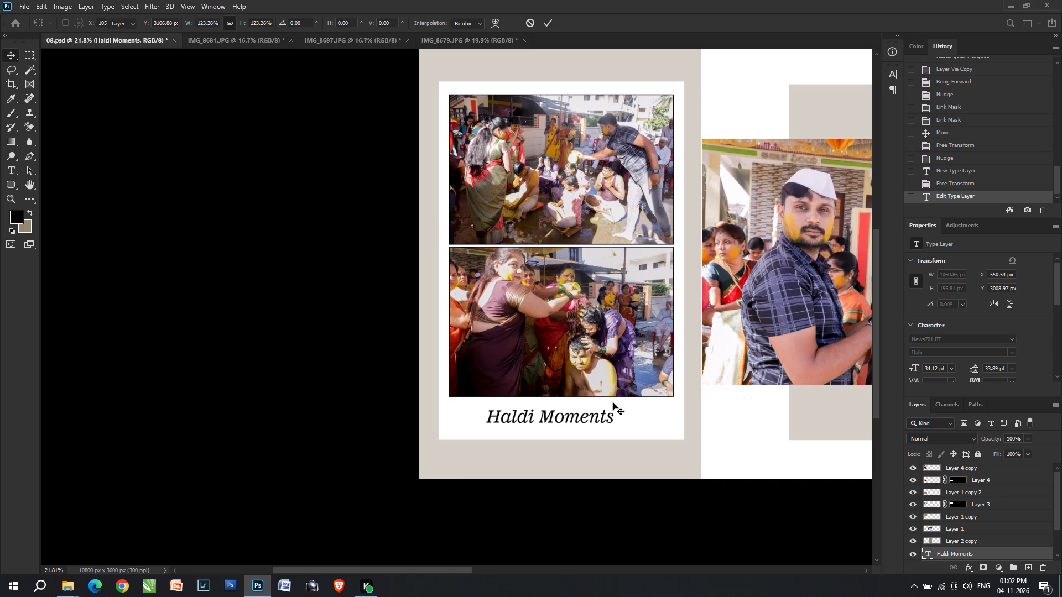
key(Down)
key(Right)
key(Right)
key(Down)
key(Down)
key(Right)
key(Right)
key(Up)
key(Right)
key(Right)
key(Right)
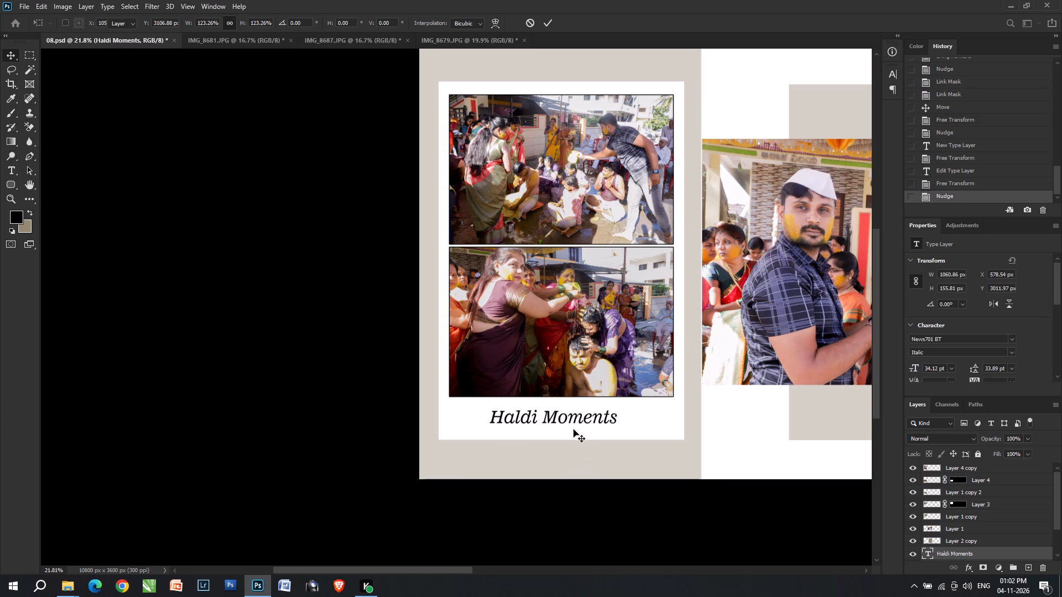
key(Right)
key(Right)
key(Right)
key(Down)
key(Right)
key(Right)
key(Down)
key(Down)
key(Right)
key(Down)
key(Right)
key(Right)
key(Up)
key(Right)
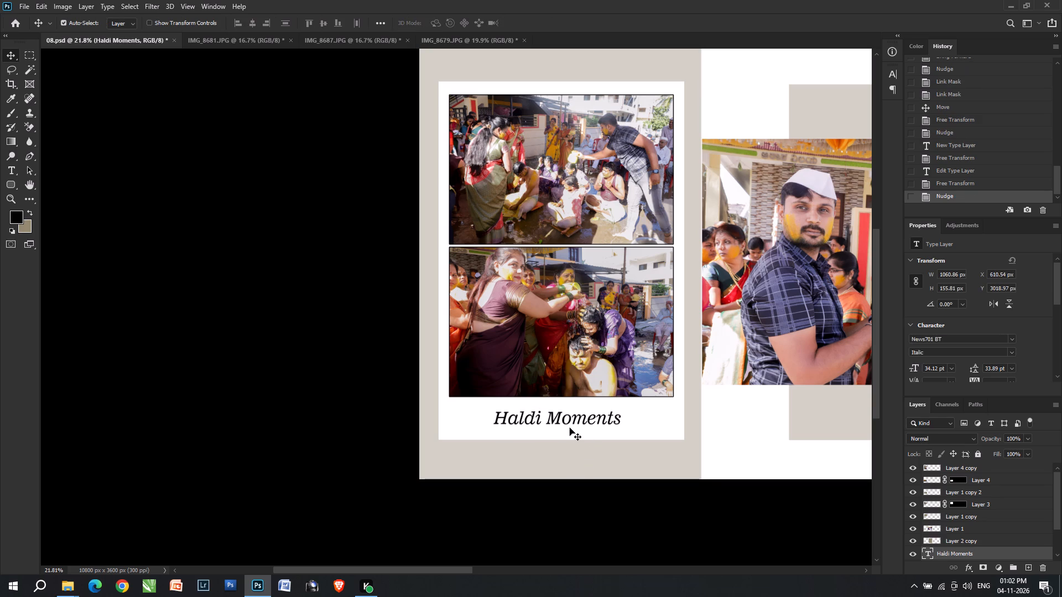
key(Right)
key(Up)
key(Down)
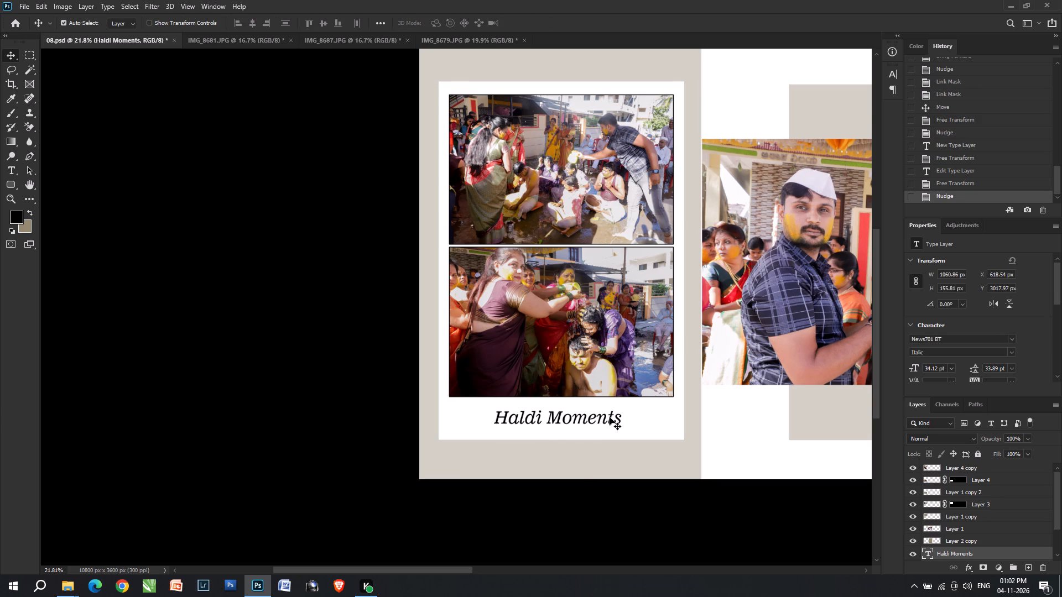
alt+scroll(610, 417, down, 1)
alt+scroll(472, 427, up, 2)
key(Right)
key(Down)
Set the opacity of the white panel behind the two photos (Layer 5) to 70%.
key(space)
key(space)
key(space)
key(space)
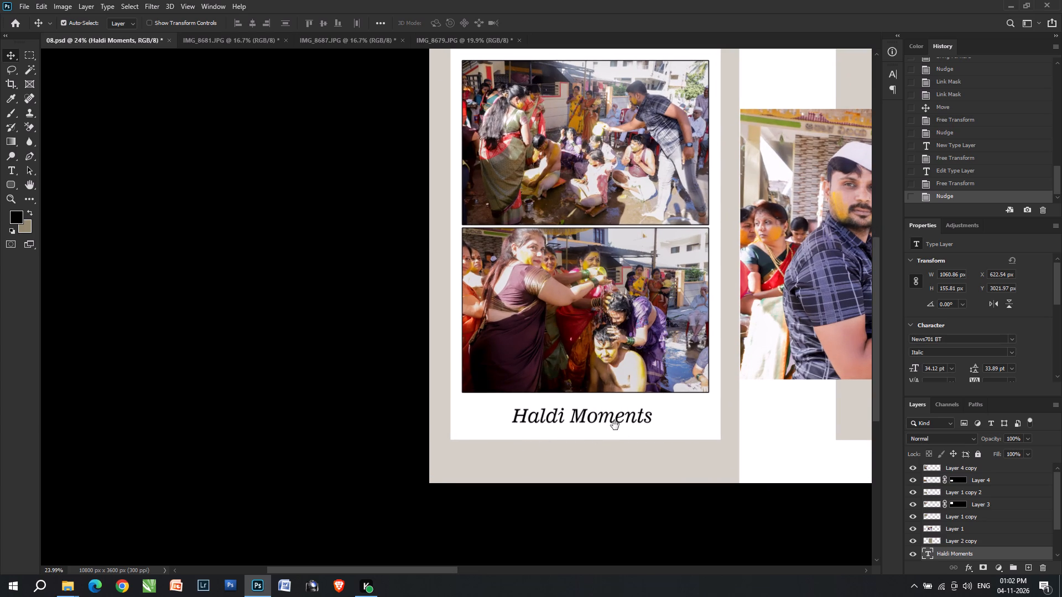
drag(606, 427, 493, 474)
key(v)
key(v)
click(575, 468)
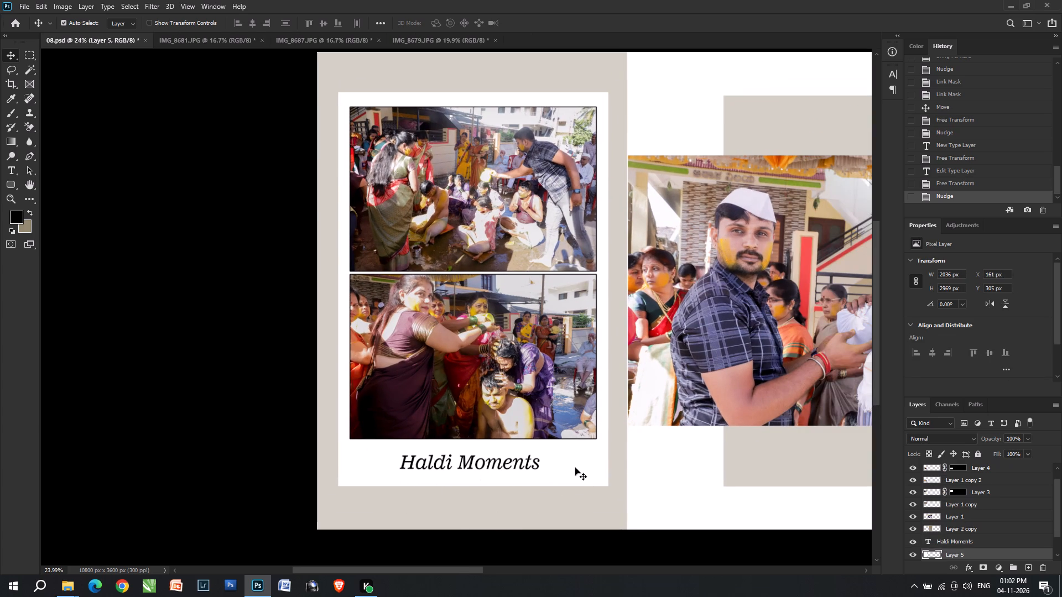
key(7)
Duplicate the tan panel behind the large photo of the two men (Layer 2 copy).
key(space)
drag(598, 443, 530, 443)
alt+scroll(530, 443, down, 3)
key(space)
key(space)
key(space)
drag(572, 416, 468, 416)
click(556, 462)
click(571, 349)
right_click(572, 350)
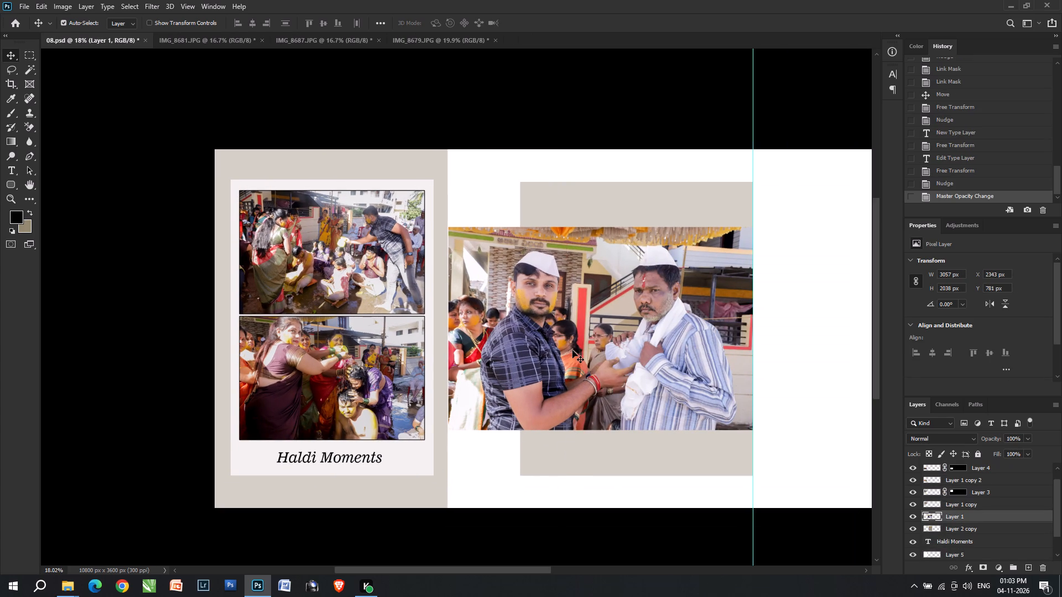
click(579, 369)
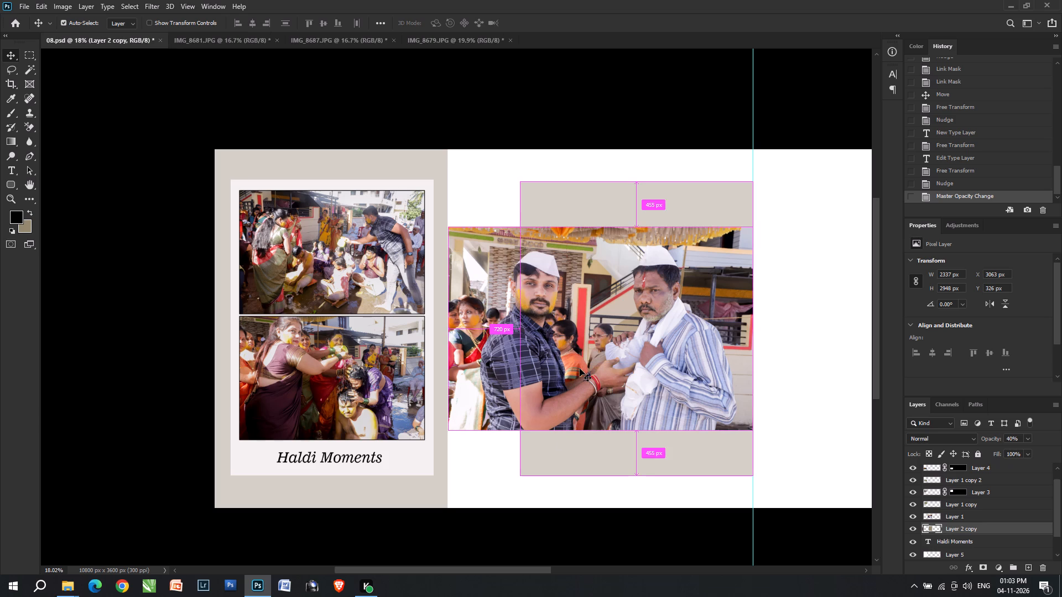
click(612, 447)
key(ctrl+j)
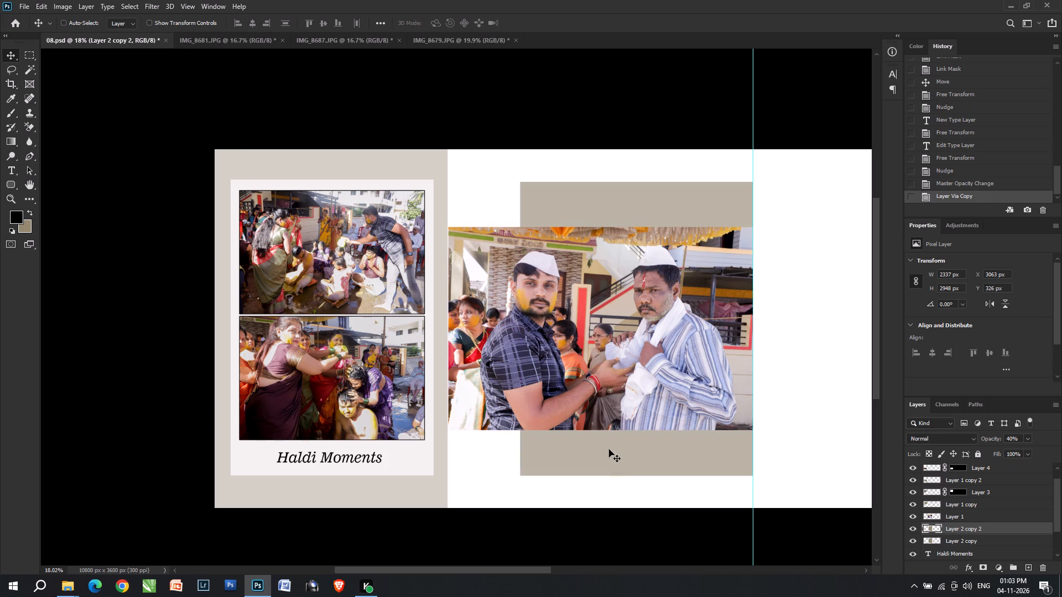
Resize the duplicate tan panel to about 3063 x 2348 px and place it at X 2343 px, Y 633 px behind the large photo.
key(ctrl+t)
alt+shift+drag(634, 182, 637, 212)
shift+drag(523, 325, 440, 316)
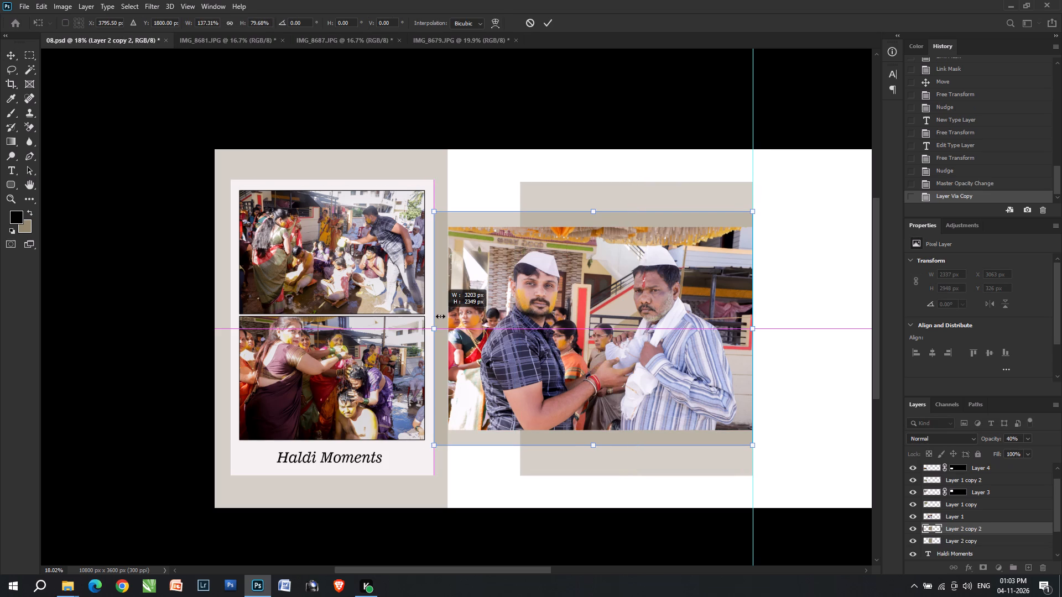
shift+drag(440, 316, 450, 318)
double_click(488, 310)
key(v)
key(v)
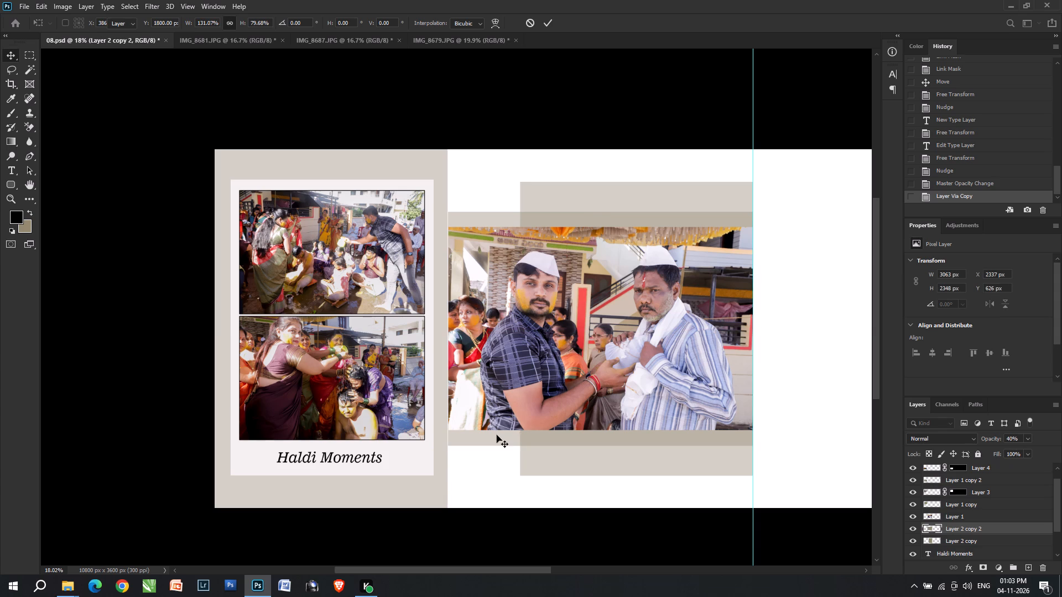
click(497, 435)
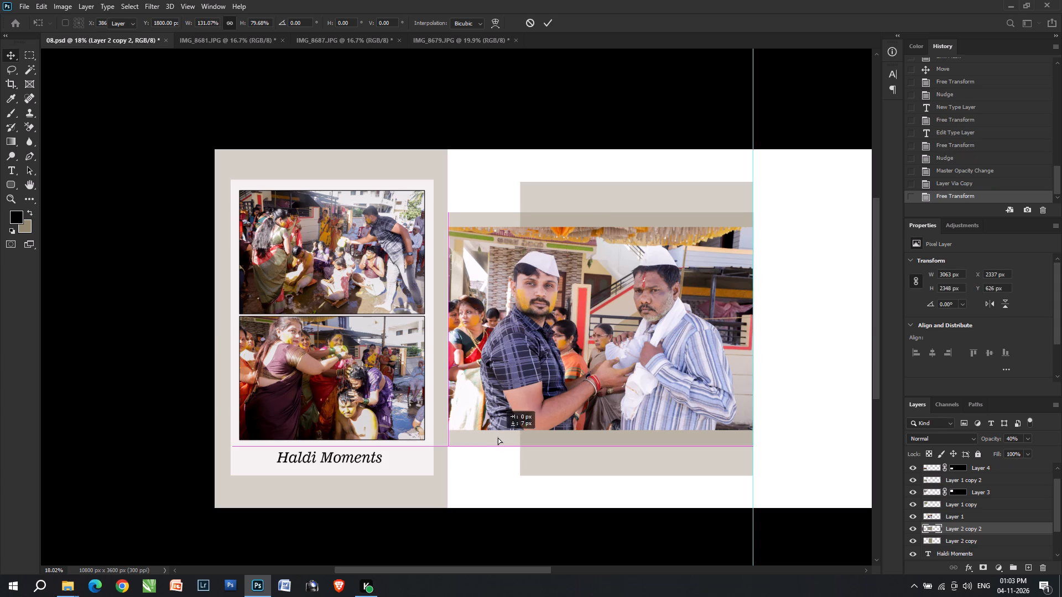
text(vv)
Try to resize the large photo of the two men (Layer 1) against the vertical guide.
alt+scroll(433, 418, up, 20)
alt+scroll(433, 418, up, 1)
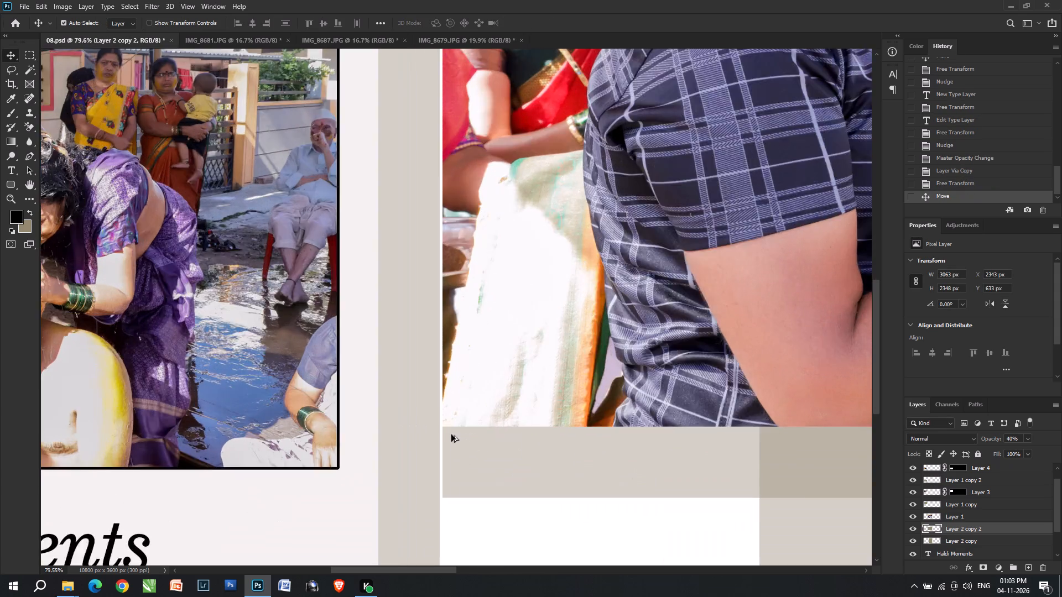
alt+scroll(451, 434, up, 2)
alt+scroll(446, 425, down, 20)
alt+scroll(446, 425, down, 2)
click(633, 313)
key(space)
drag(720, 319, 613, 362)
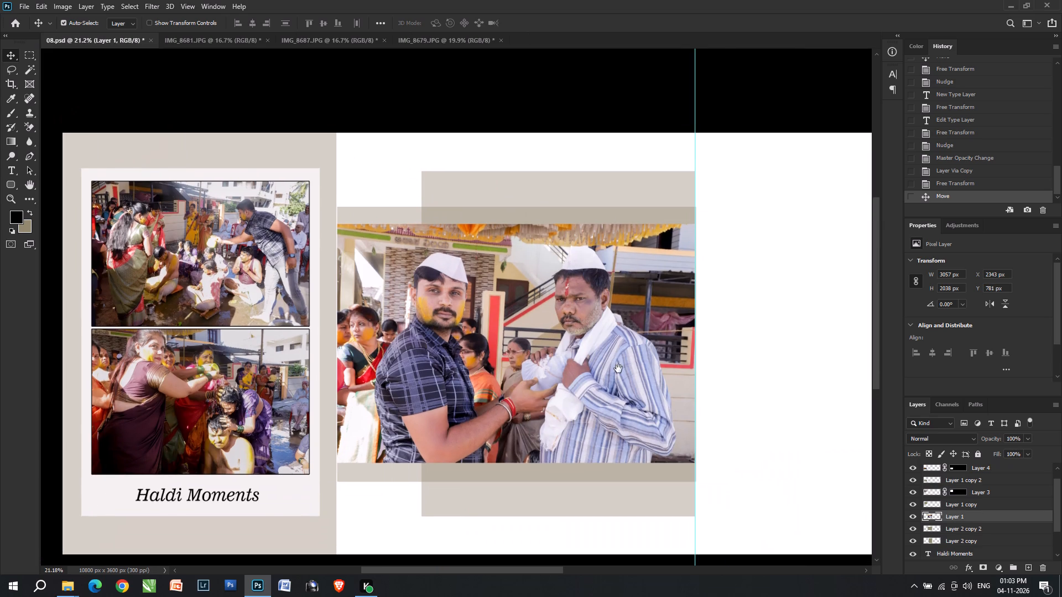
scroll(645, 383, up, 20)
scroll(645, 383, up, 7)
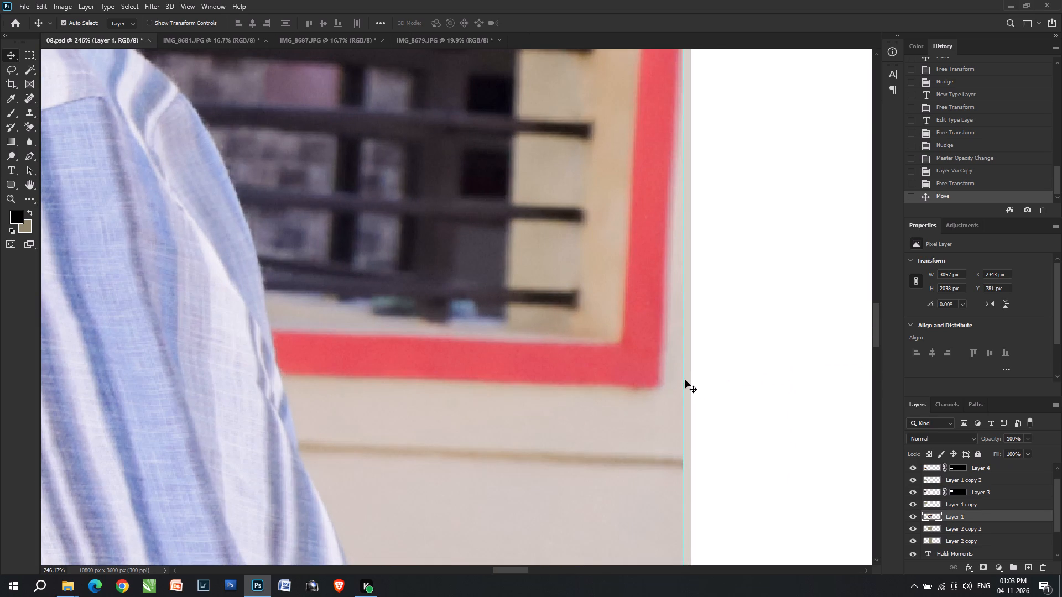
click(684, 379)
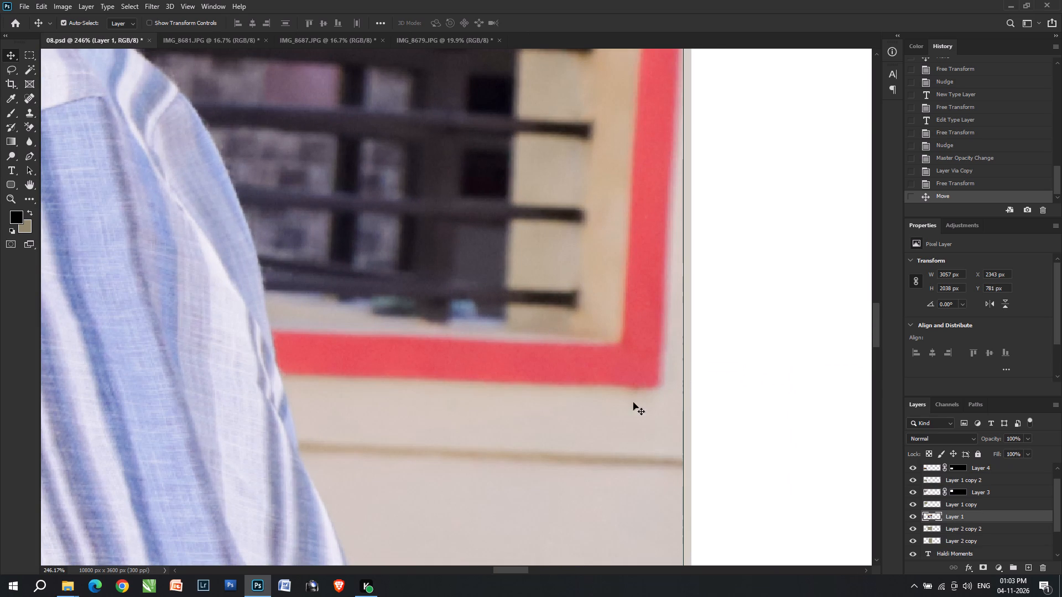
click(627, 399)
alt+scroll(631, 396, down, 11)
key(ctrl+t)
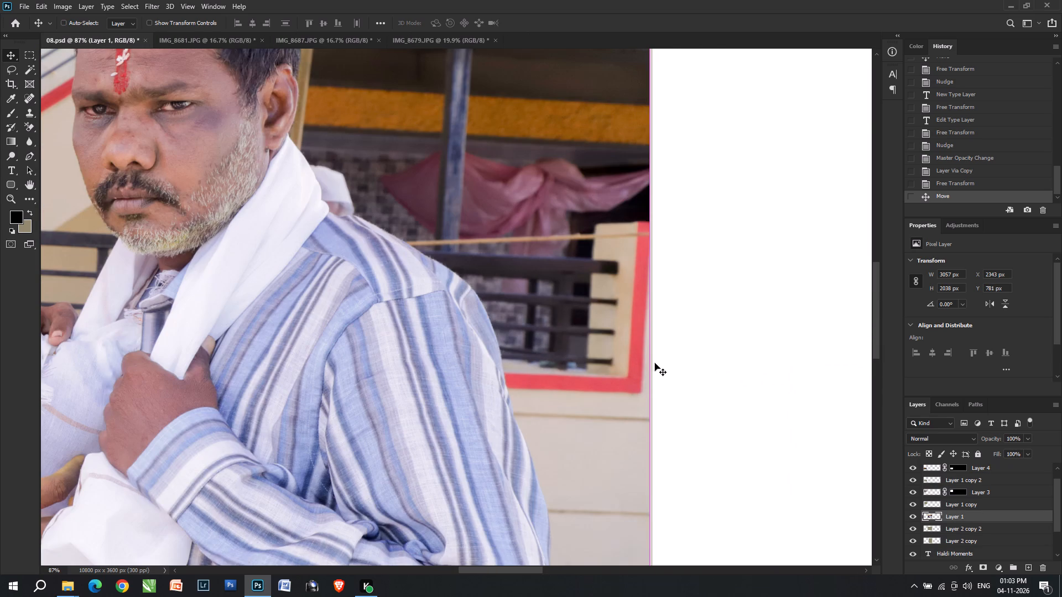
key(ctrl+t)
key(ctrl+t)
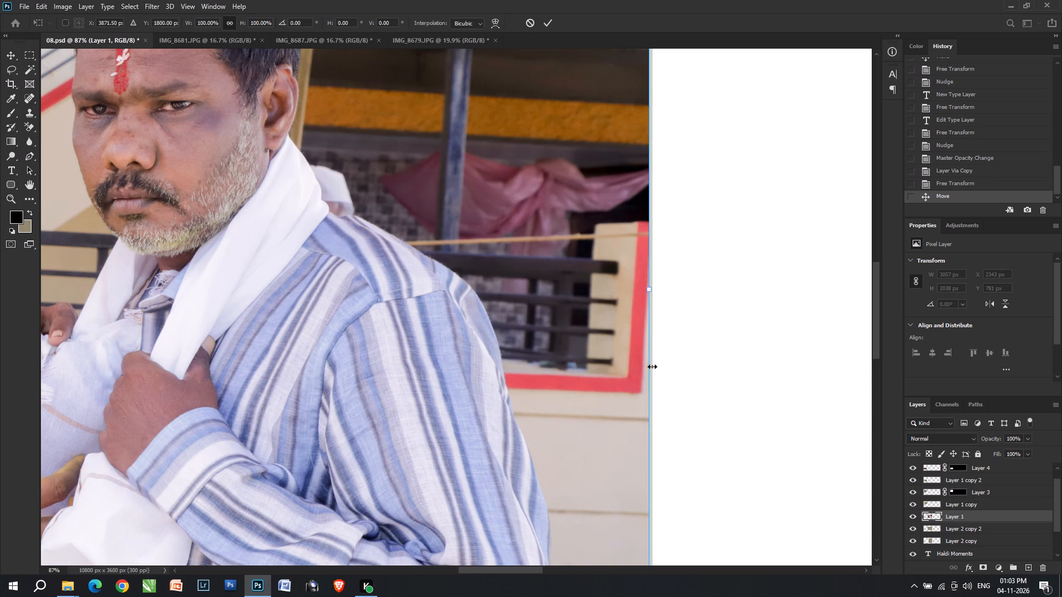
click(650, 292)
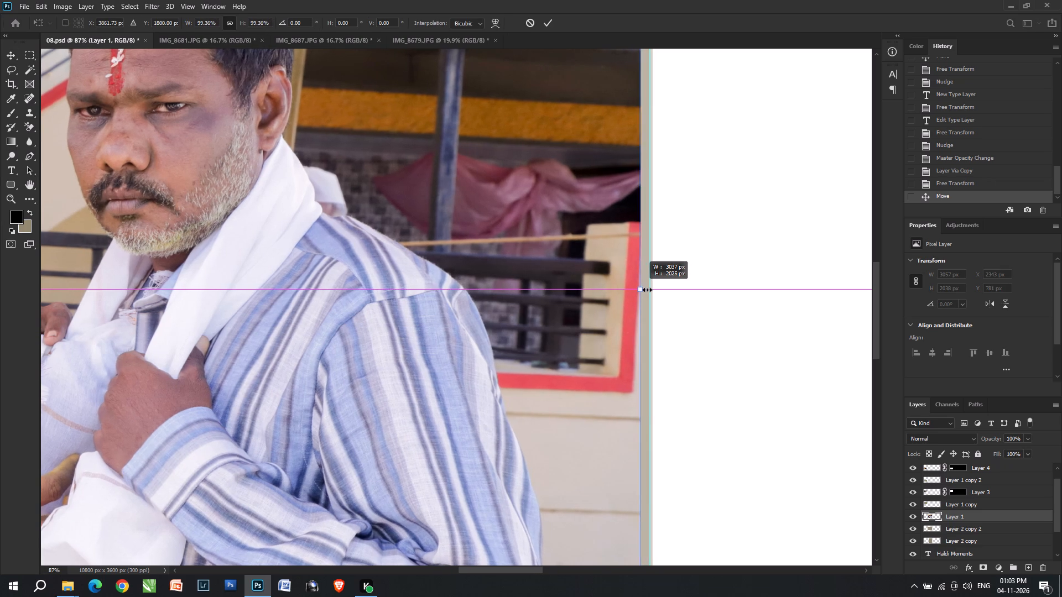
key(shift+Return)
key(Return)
Scale the shorter tan panel (Layer 2 copy 2) to about 3057 x 2344 px so its edge meets the vertical guide.
alt+scroll(655, 345, up, 15)
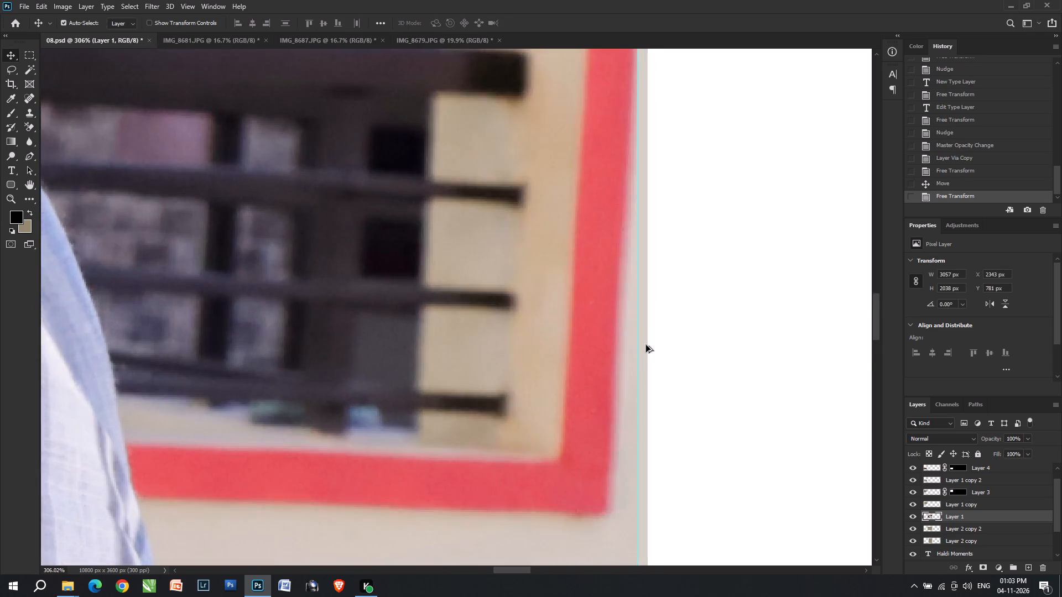
click(645, 355)
click(644, 355)
key(ctrl+t)
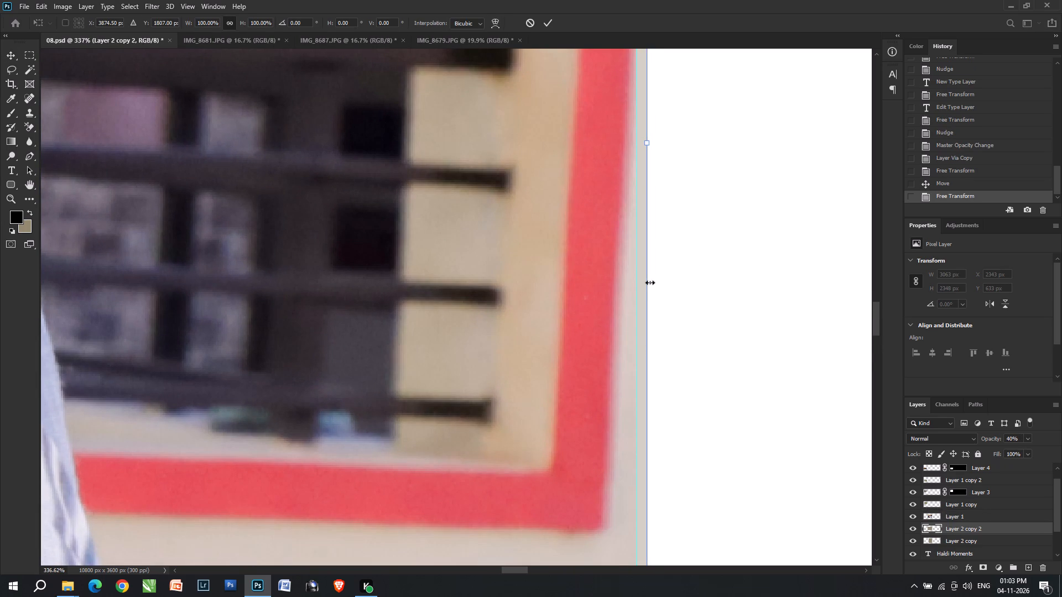
drag(650, 282, 641, 279)
key(Return)
Stretch both tan panels behind the large photo together to a combined height of about 3176 px, starting at Y 212 px.
scroll(678, 324, down, 12)
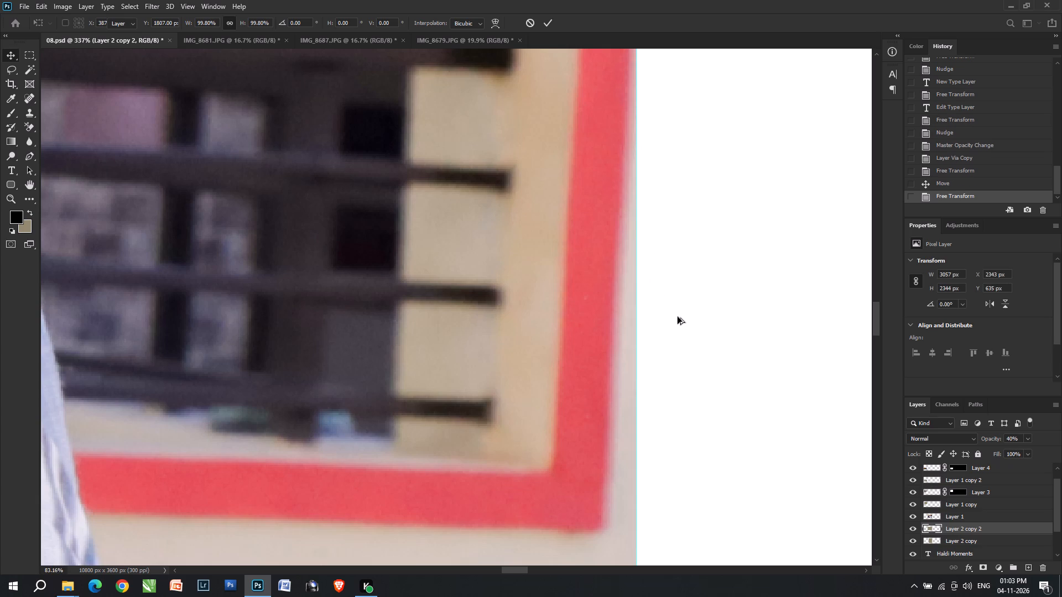
scroll(678, 317, down, 20)
scroll(678, 317, down, 6)
alt+scroll(530, 283, up, 10)
key(space)
key(space)
key(space)
key(space)
key(space)
key(space)
key(space)
key(space)
key(space)
drag(366, 363, 572, 359)
click(505, 203)
shift+click(506, 224)
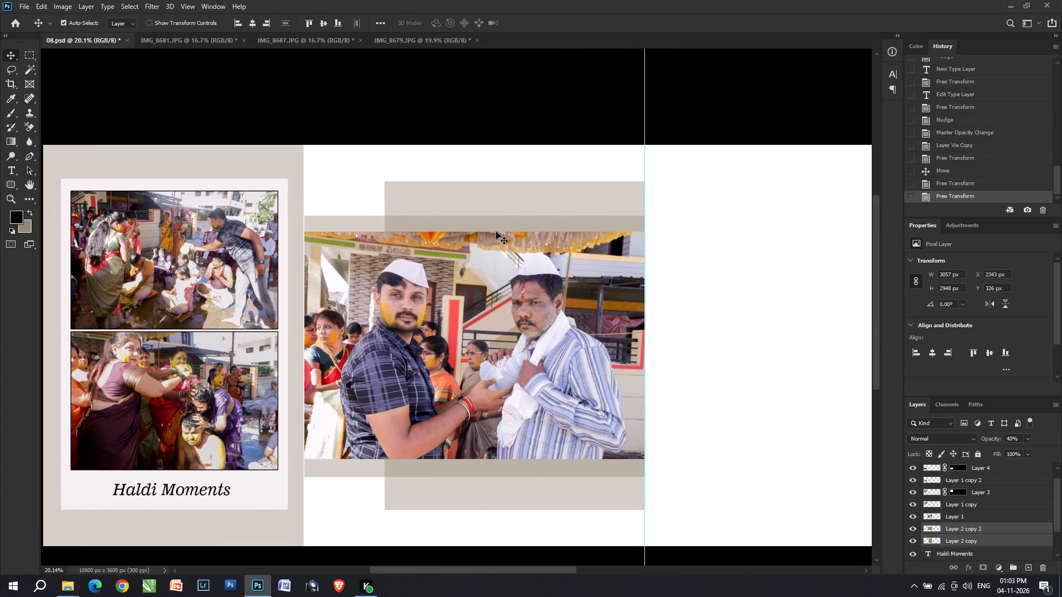
key(ctrl+t)
alt+shift+drag(476, 181, 477, 168)
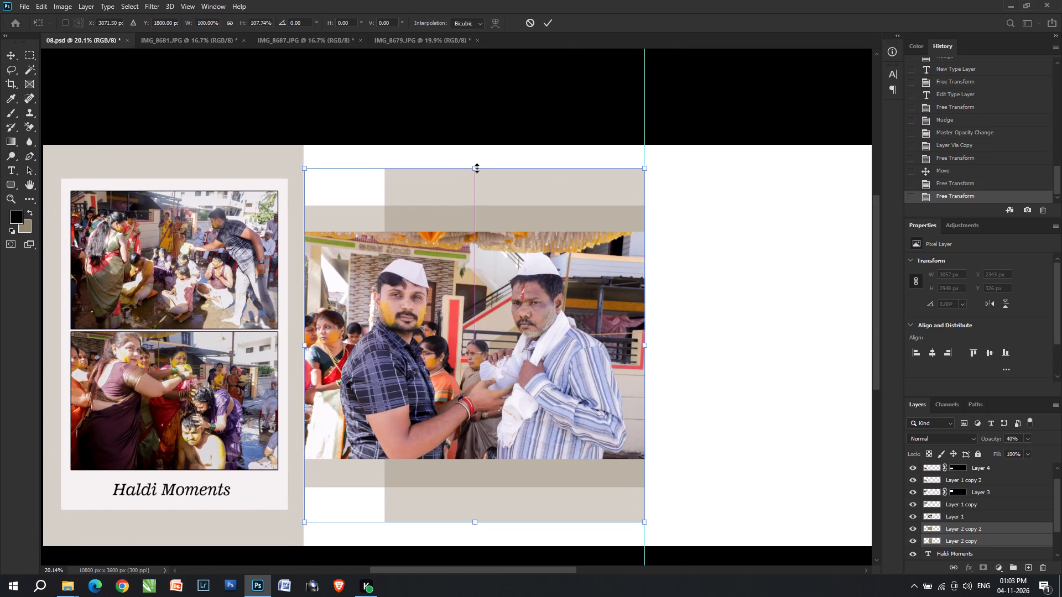
key(Return)
key(v)
key(v)
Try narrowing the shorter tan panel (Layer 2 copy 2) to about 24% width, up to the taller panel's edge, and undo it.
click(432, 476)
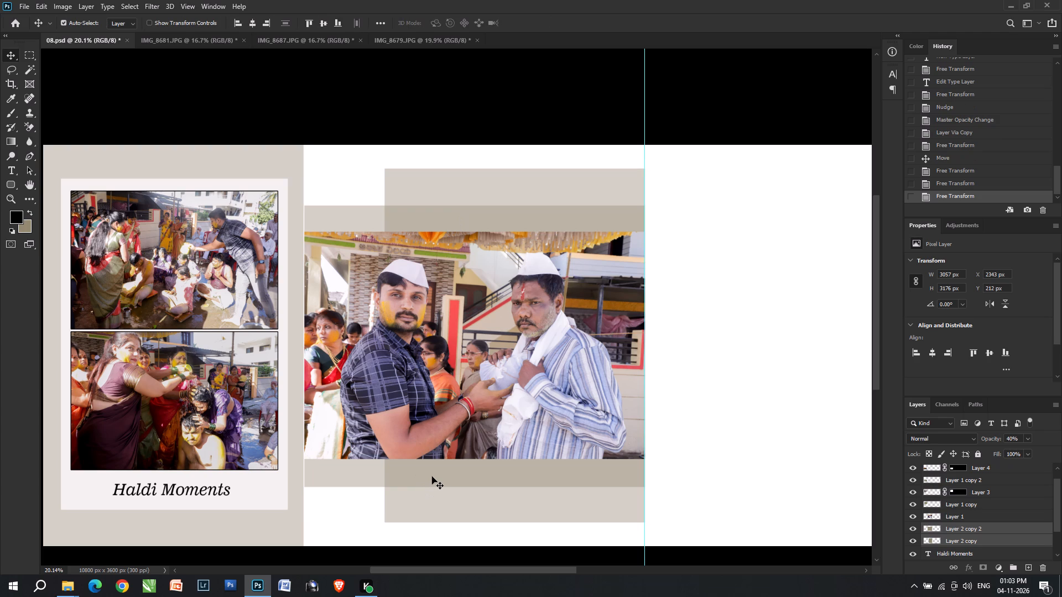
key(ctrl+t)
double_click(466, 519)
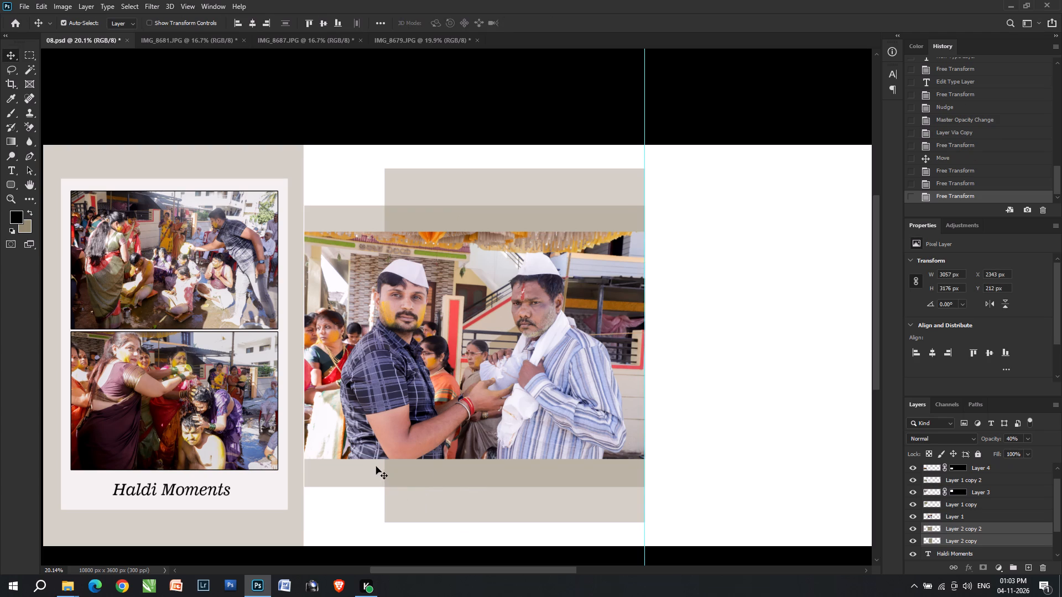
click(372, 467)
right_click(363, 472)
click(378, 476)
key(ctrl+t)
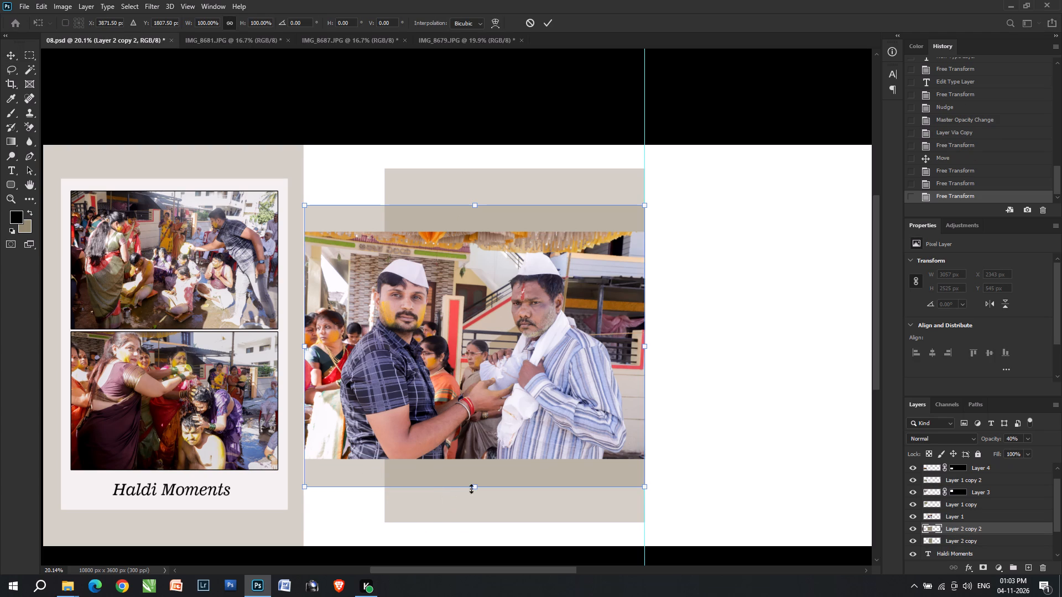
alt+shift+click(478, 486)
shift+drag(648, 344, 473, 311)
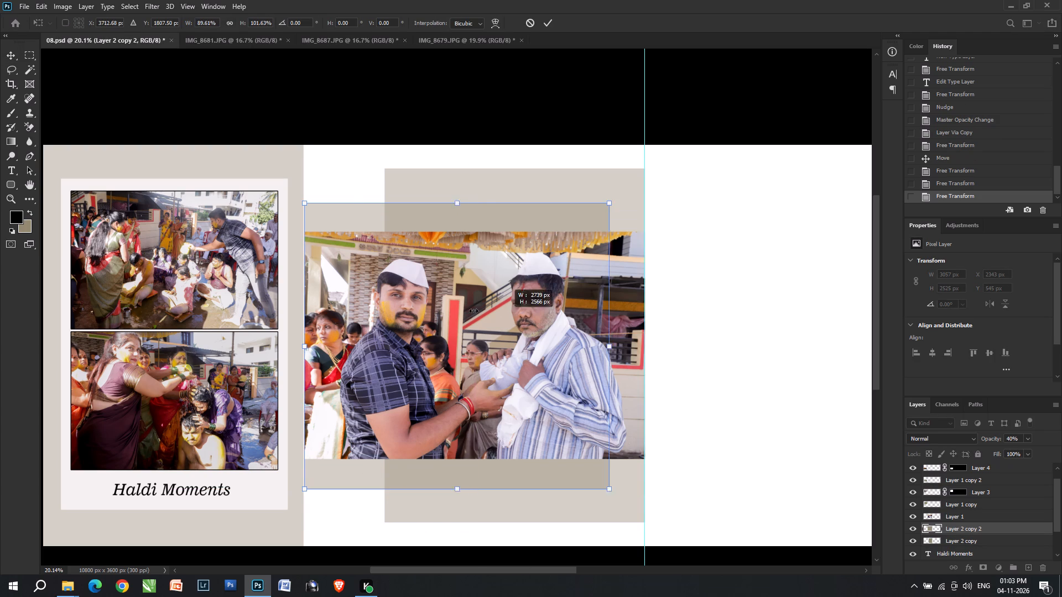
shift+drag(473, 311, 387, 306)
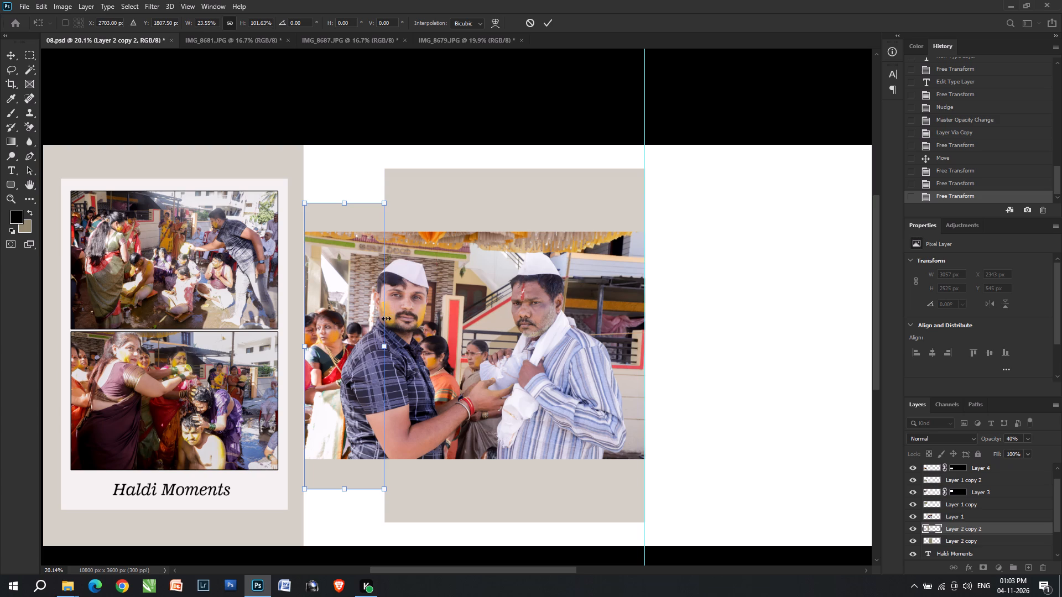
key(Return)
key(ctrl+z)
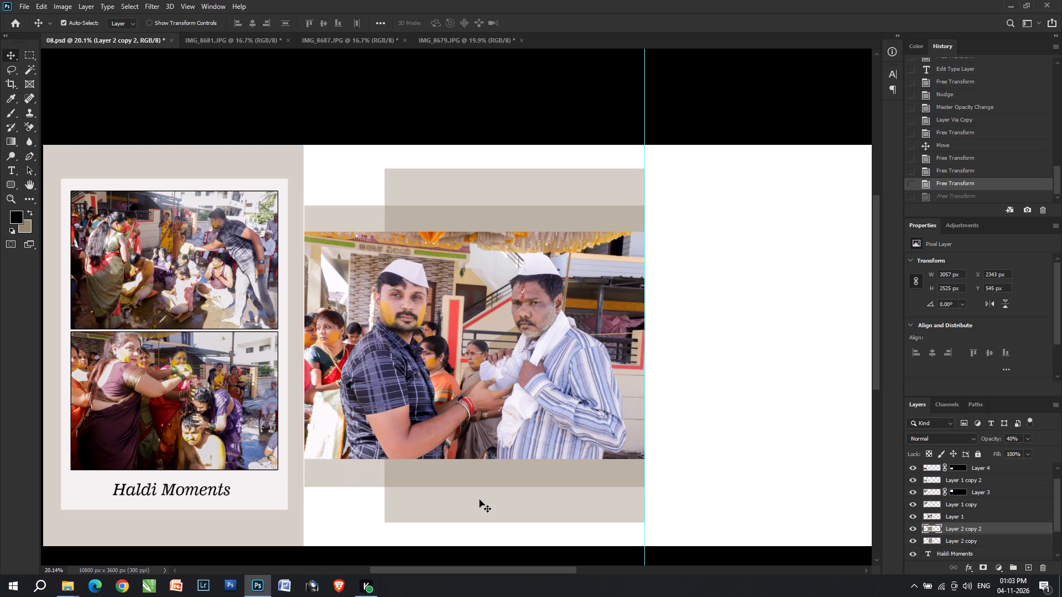
Duplicate the large photo, send the copy behind the original and turn it white with the previous Hue/Saturation settings.
key(v)
key(v)
click(485, 420)
alt+scroll(360, 407, up, 2)
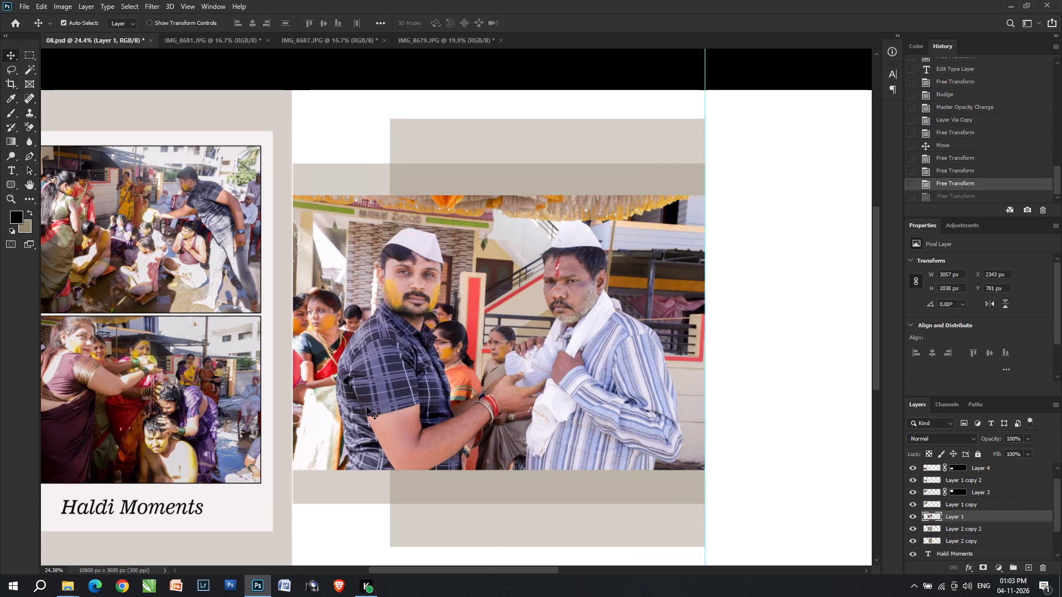
key(ctrl+j)
key(ctrl+bracketleft)
key(ctrl+alt+u)
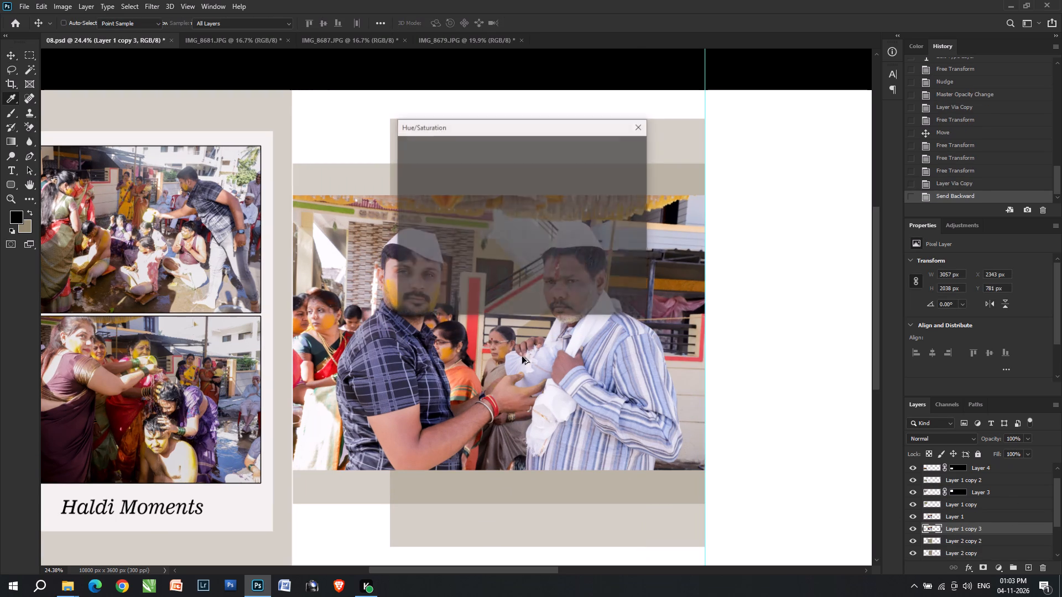
key(Return)
Nudge the white copy (Layer 1 copy 3) down to Y 805 px, forming a white strip under the large photo.
key(Down)
key(Down)
key(Down)
key(Down)
key(Down)
key(Down)
key(Down)
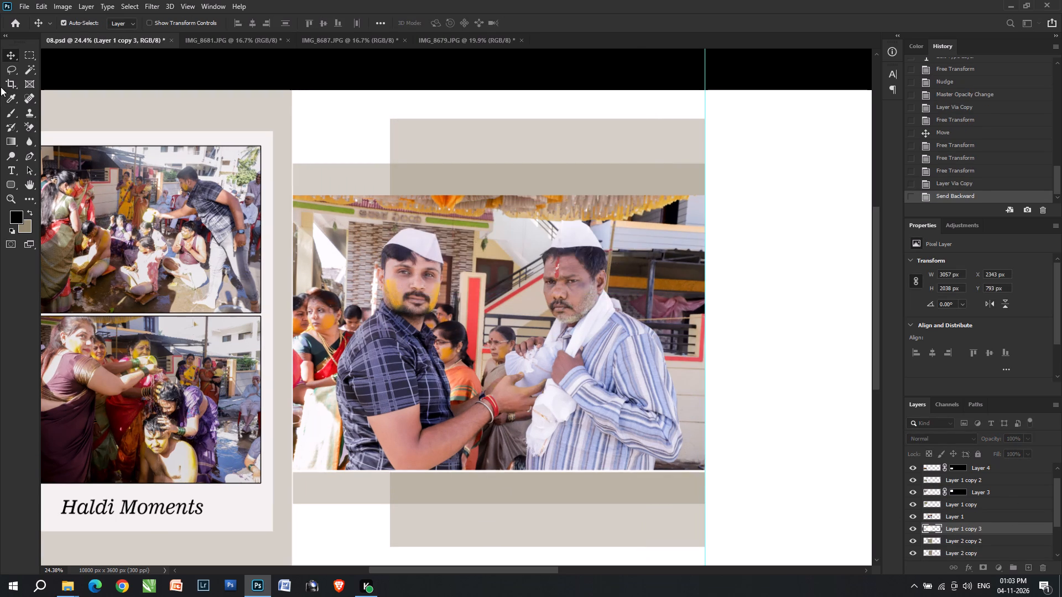
key(Down)
click(9, 54)
key(Down)
Stretch the white copy's upper edge above the large photo, making it about 2086 px high at Y 757 px.
alt+scroll(574, 416, up, 8)
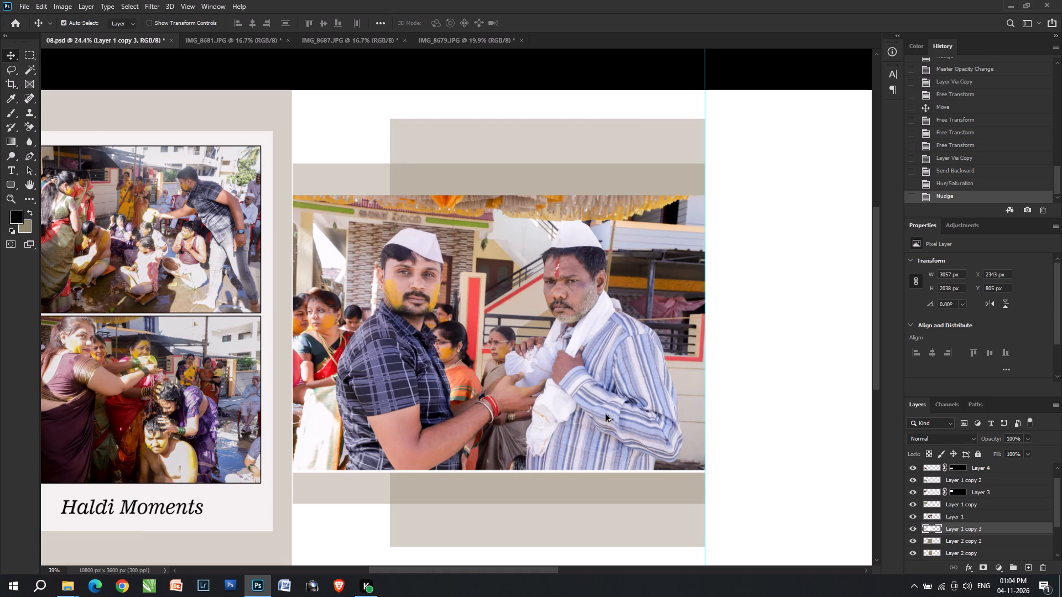
alt+scroll(606, 414, up, 3)
key(space)
key(space)
key(space)
key(space)
key(space)
key(space)
key(space)
key(space)
key(space)
key(space)
key(space)
key(space)
key(space)
key(space)
key(space)
key(space)
key(space)
key(space)
key(space)
key(space)
drag(404, 285, 777, 511)
drag(503, 279, 452, 372)
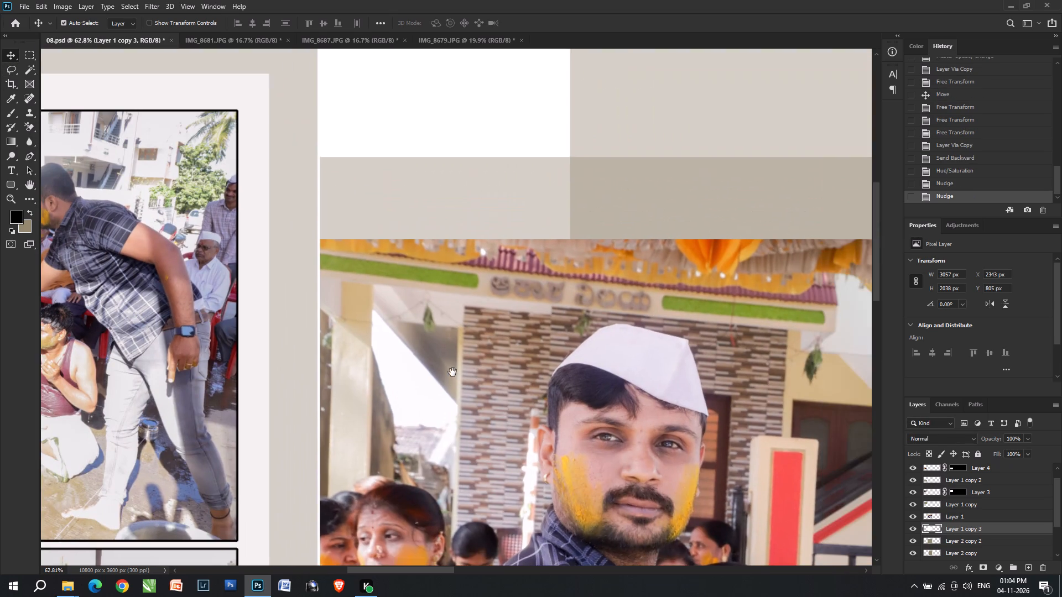
drag(452, 372, 451, 370)
key(ctrl+t)
scroll(364, 237, up, 13)
click(338, 242)
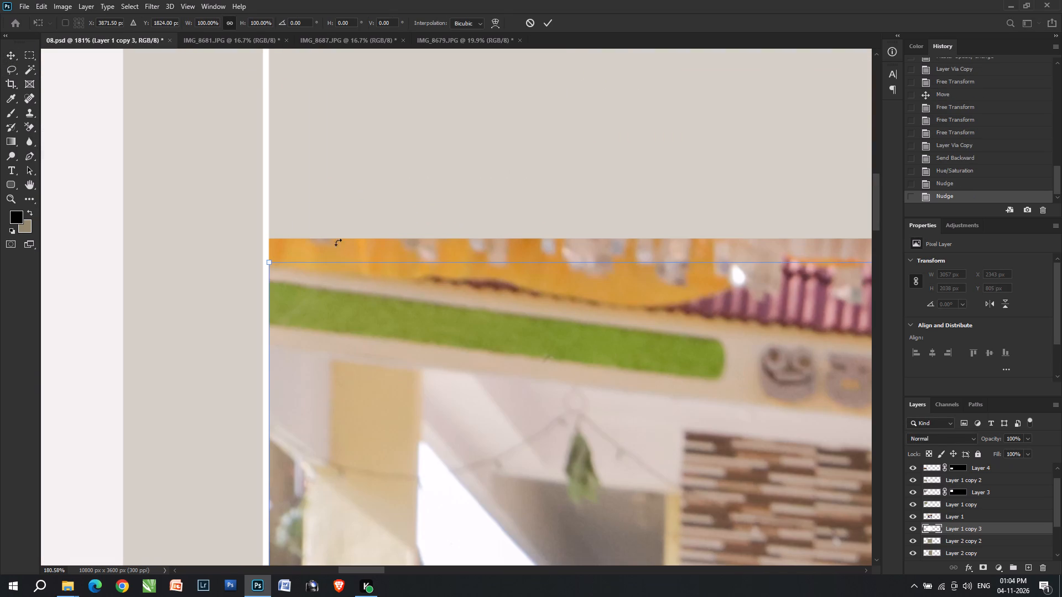
shift+click(339, 254)
shift+drag(347, 256, 349, 235)
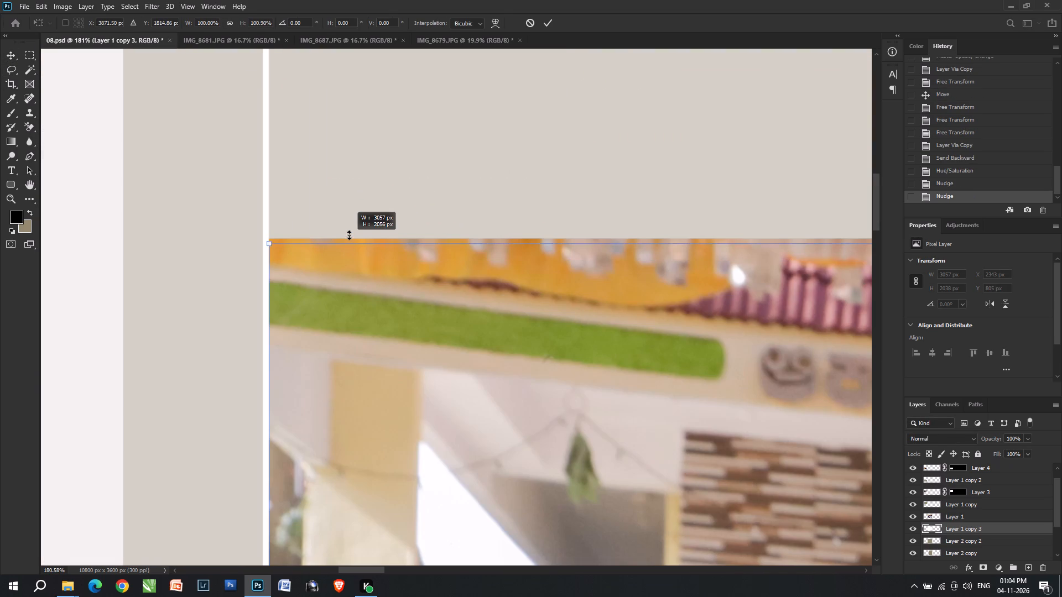
shift+drag(349, 235, 350, 210)
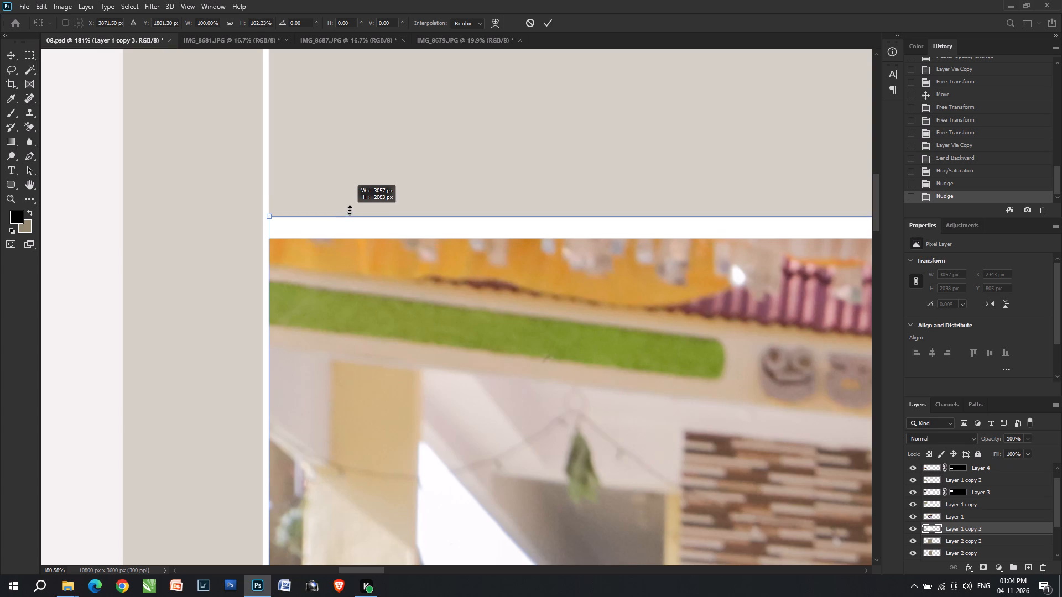
shift+drag(350, 210, 351, 209)
shift+double_click(352, 228)
alt+scroll(369, 227, down, 20)
alt+scroll(369, 227, down, 8)
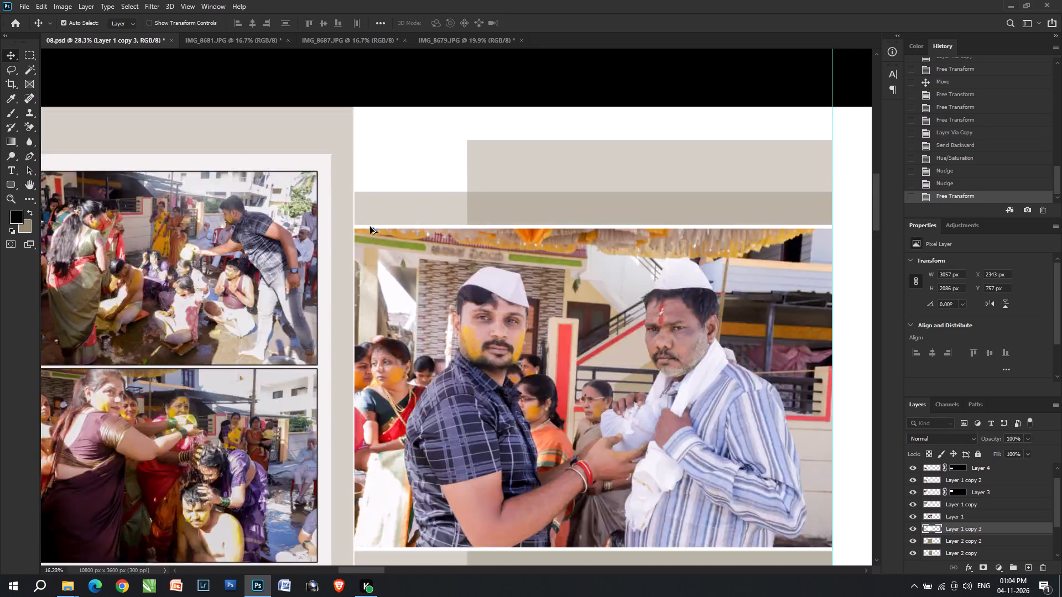
Save the album sheet 08.psd.
key(v)
click(731, 297)
alt+scroll(713, 316, up, 3)
scroll(713, 316, down, 2)
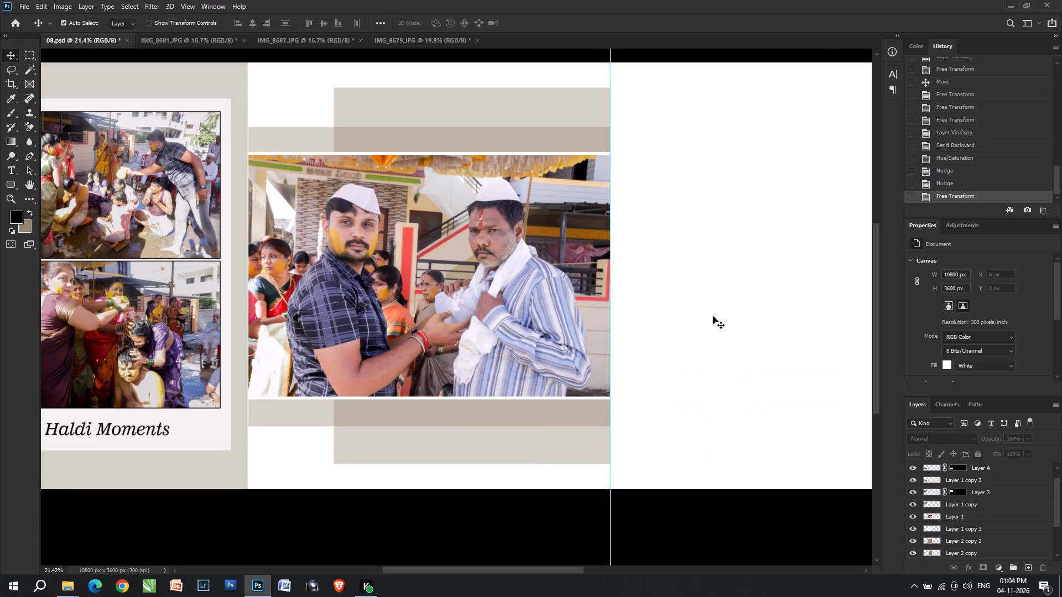
scroll(713, 316, down, 4)
key(ctrl+s)
key(ctrl+s)
alt+scroll(430, 434, up, 5)
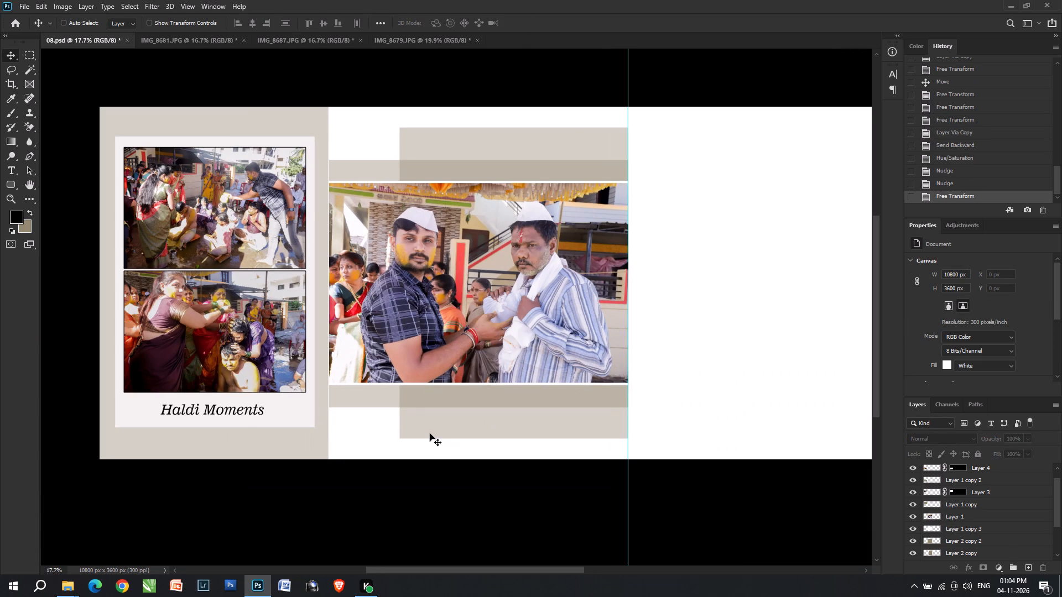
key(Return)
click(520, 426)
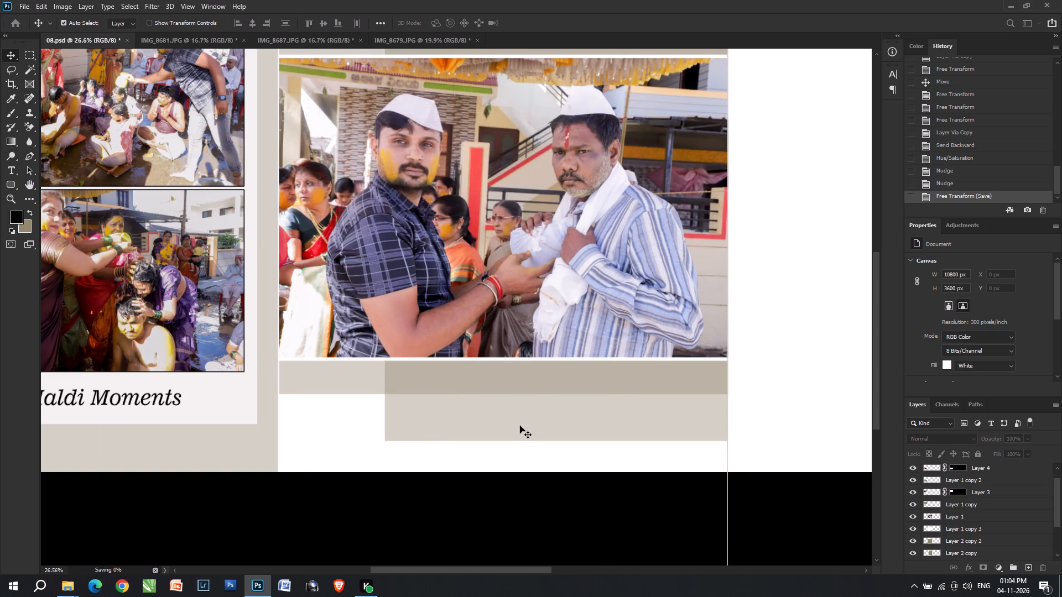
alt+scroll(520, 426, down, 4)
Find the blue floral image ROYAL PHOTO GRAPHY (203) in the flower back ground folder in File Explorer and open it in Photoshop.
key(alt+Tab)
key(alt+Tab)
key(alt+Tab)
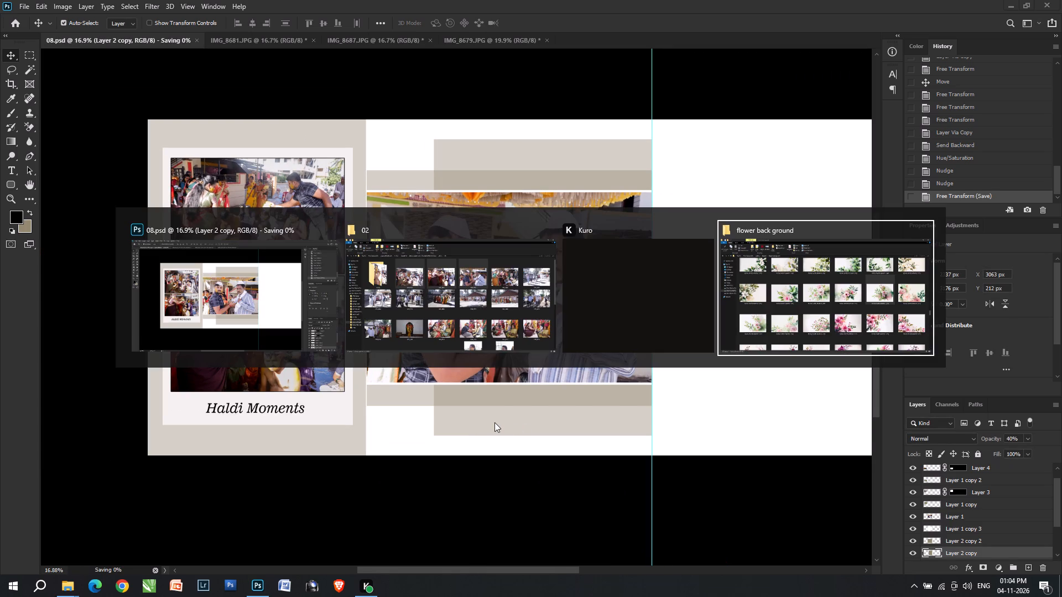
scroll(446, 375, down, 1)
scroll(391, 438, down, 2)
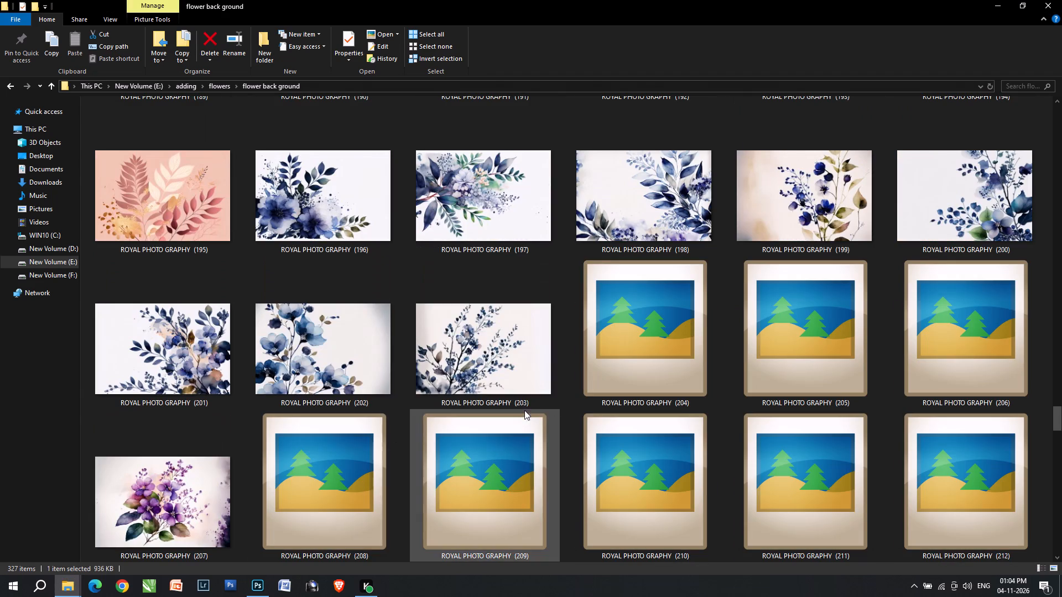
drag(462, 354, 631, 0)
key(alt+Tab)
double_click(631, 0)
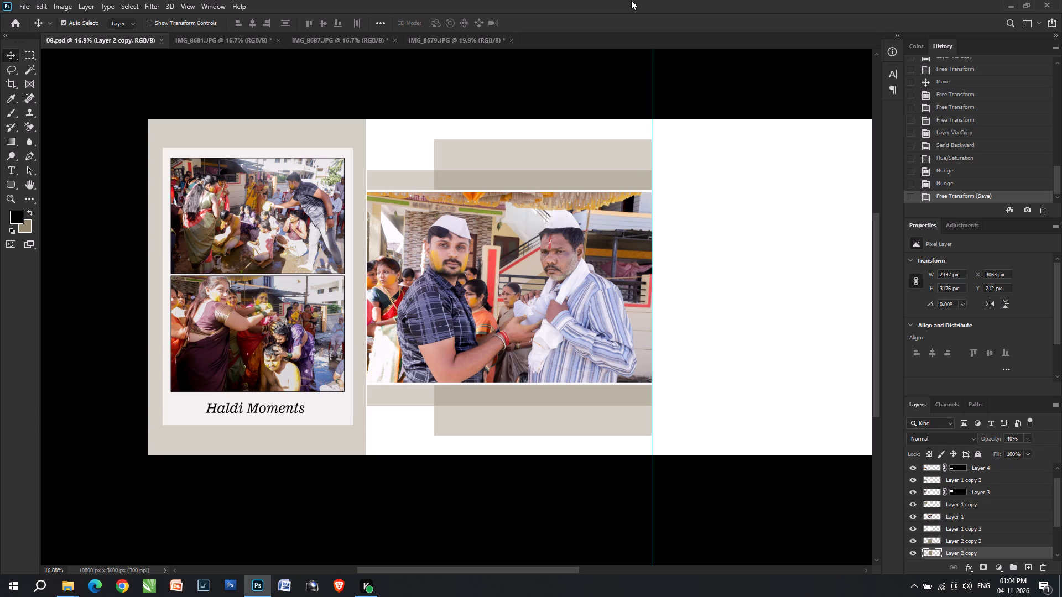
key(alt+Tab)
key(alt+Tab)
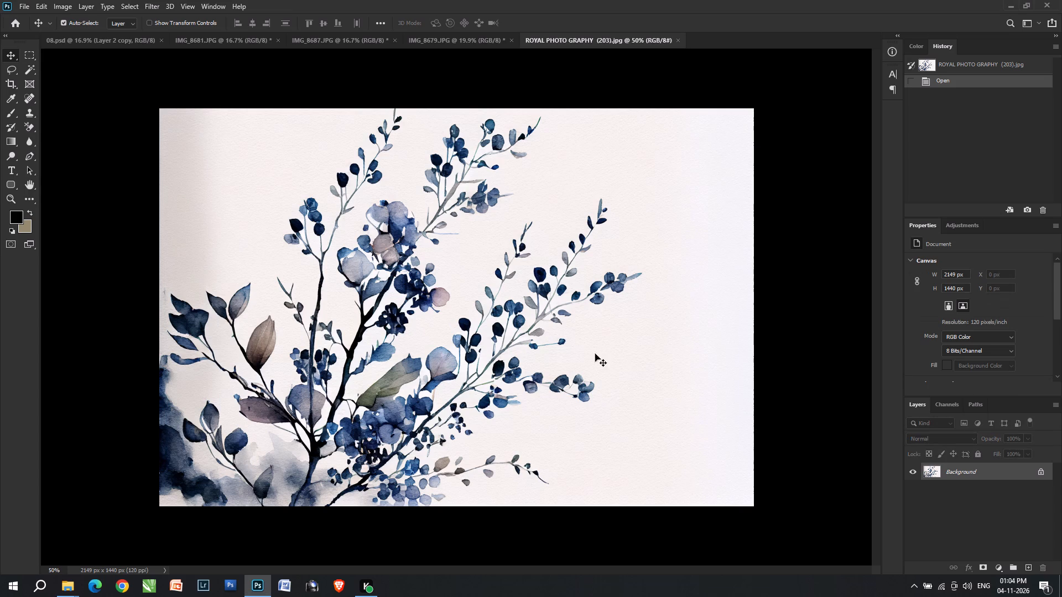
Remove the pale paper background around the blue floral artwork with the Background Eraser.
key(v)
click(622, 364)
key(w)
key(e)
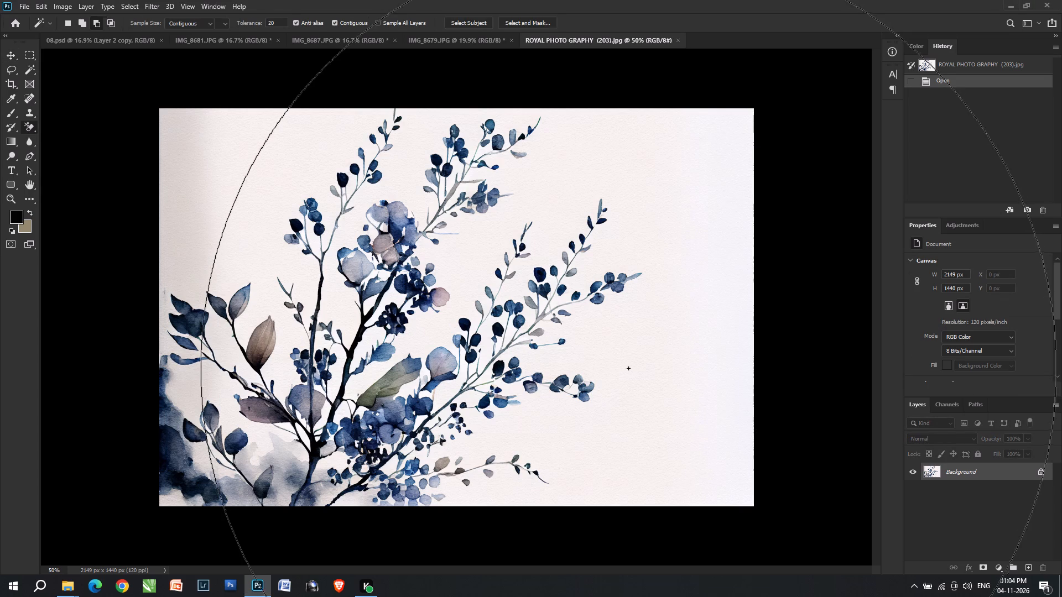
click(638, 373)
click(192, 191)
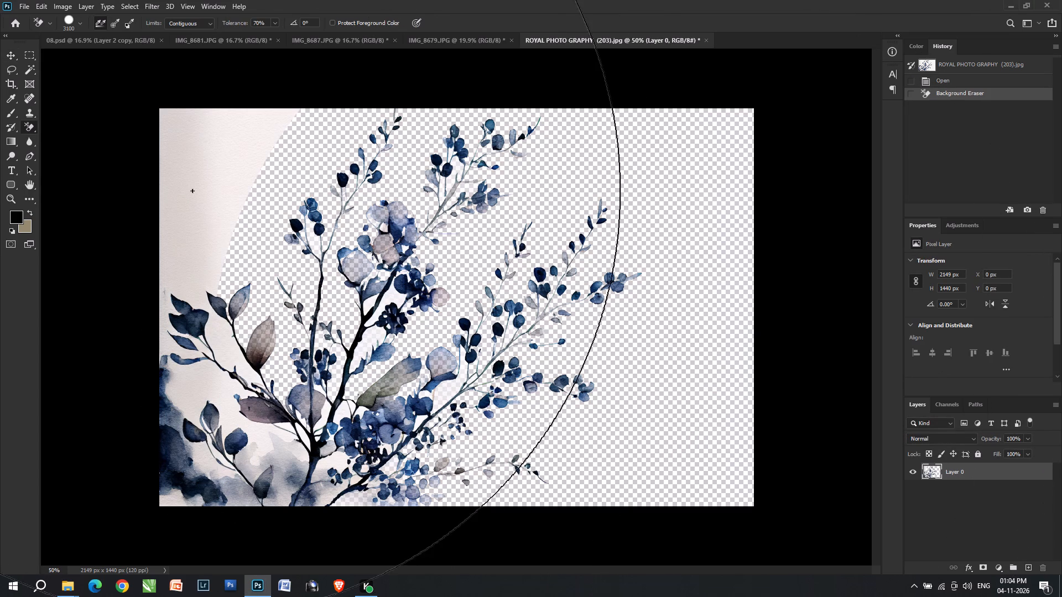
Cut the whole floral artwork, close its source image, and paste it into 08.psd directly above the Background layer.
key(ctrl+a)
key(ctrl+x)
key(ctrl+w)
key(ctrl+Tab)
key(Return)
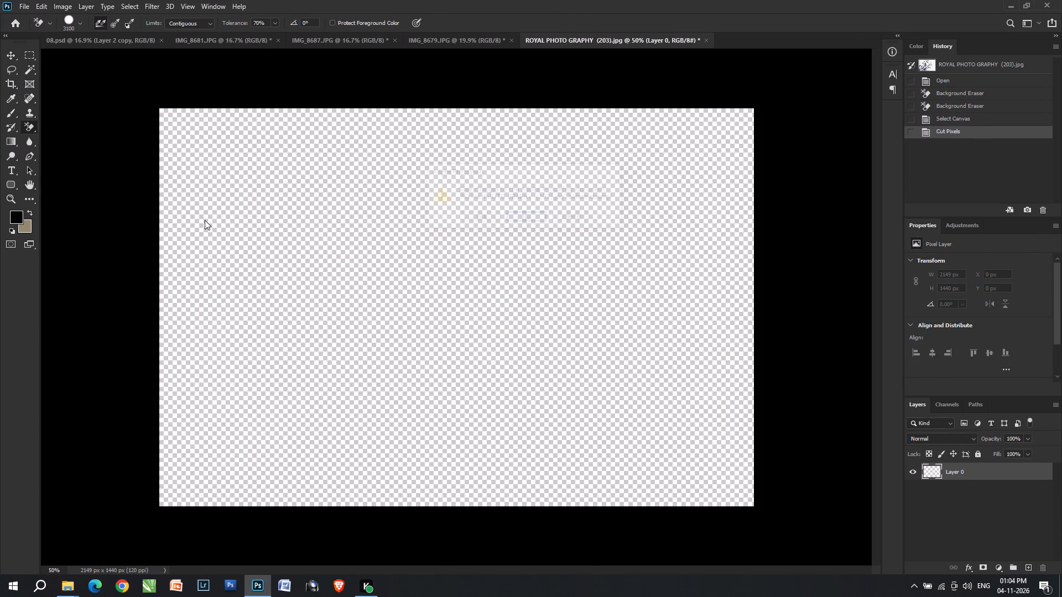
key(v)
key(v)
right_click(303, 436)
click(318, 444)
key(ctrl+v)
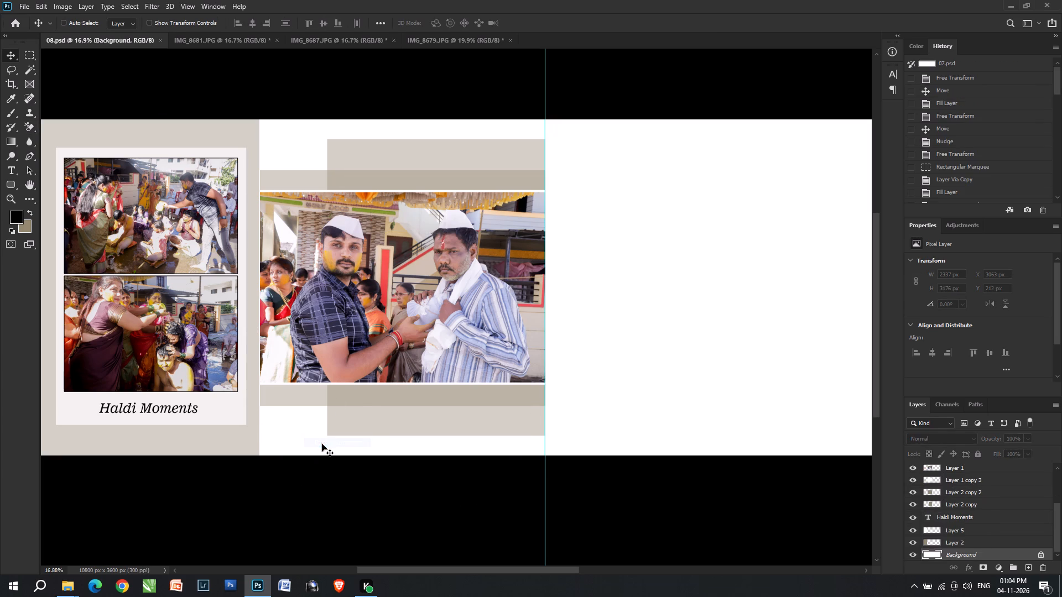
Enlarge the pasted floral proportionally to about 287% and position it behind the photos and tan panels.
key(ctrl+t)
key(v)
key(v)
key(v)
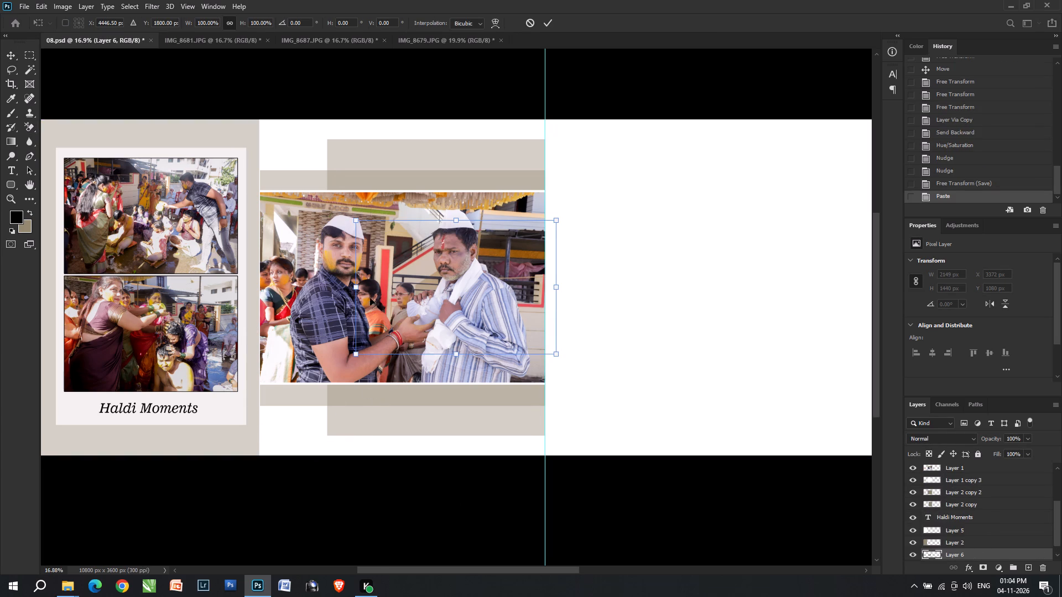
drag(358, 292, 0, 205)
drag(332, 342, 394, 293)
Rotate the floral to about 69° clockwise and shift it toward the sheet's left edge, around the Haldi Moments frame.
drag(428, 514, 362, 500)
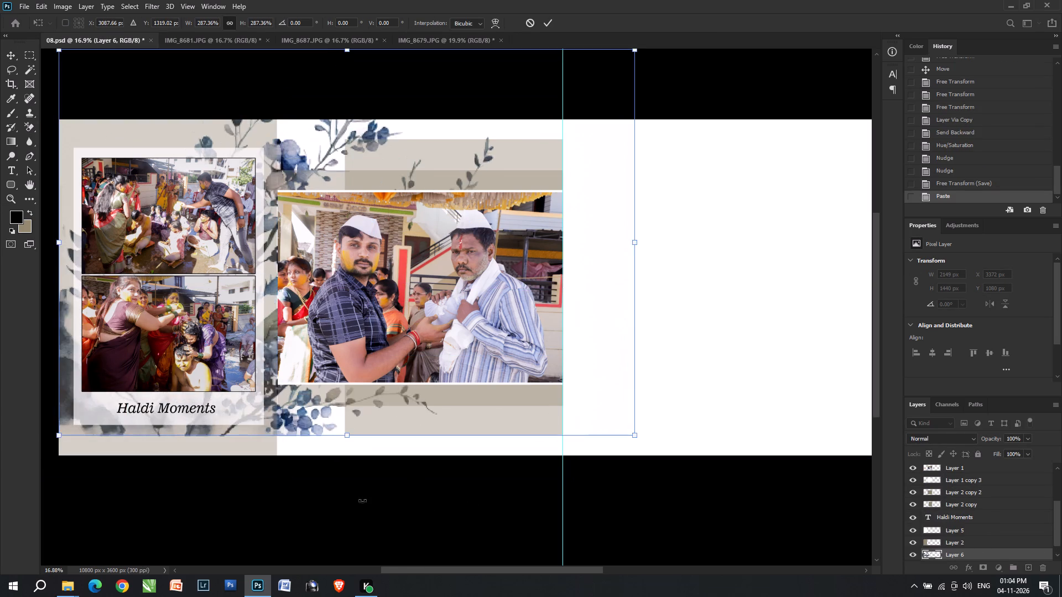
drag(362, 500, 277, 492)
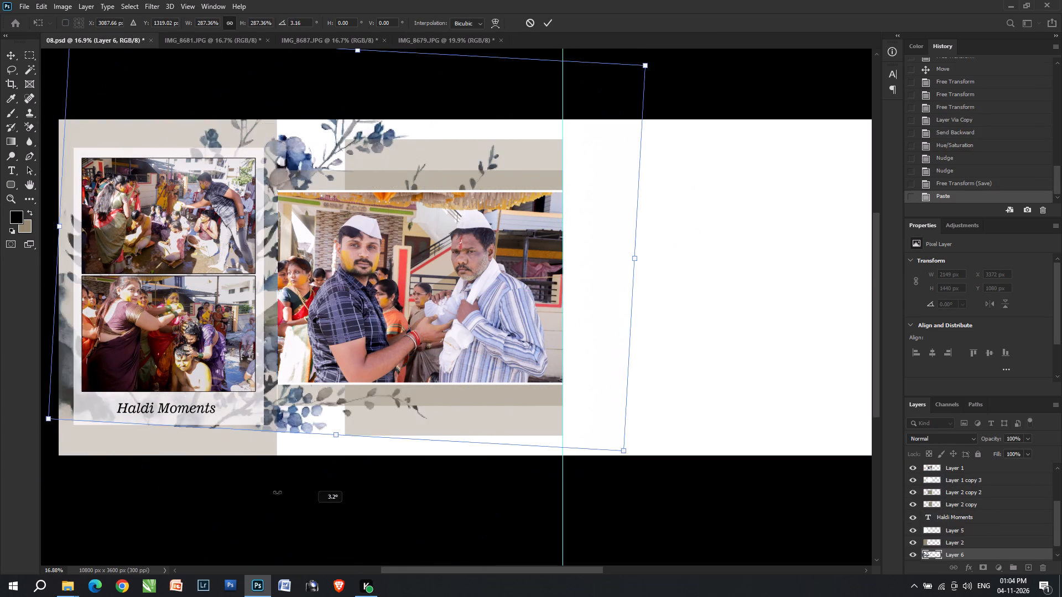
drag(277, 492, 215, 420)
drag(429, 404, 327, 407)
drag(513, 535, 405, 566)
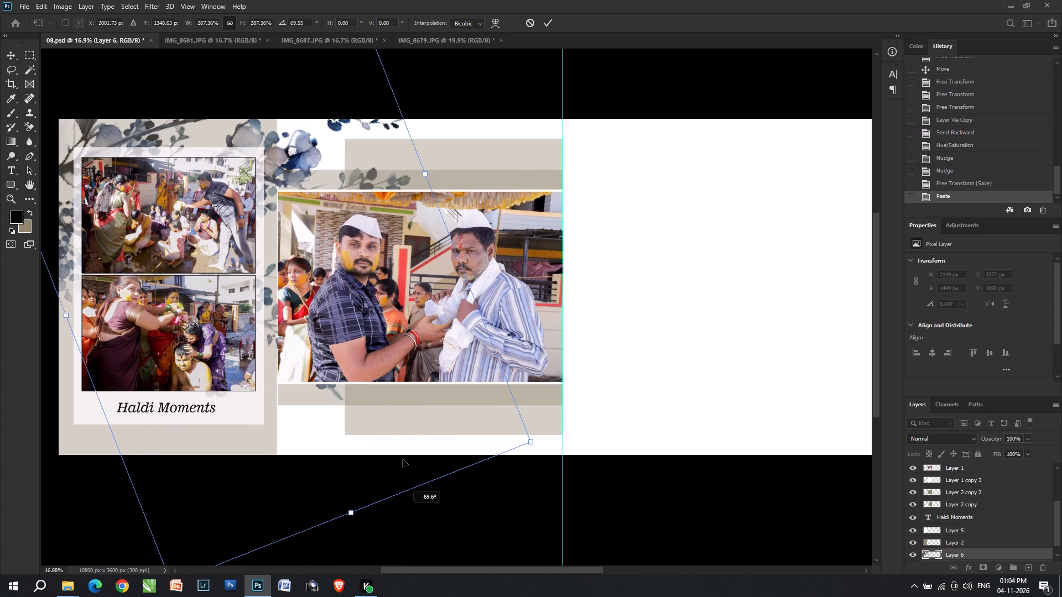
alt+scroll(402, 443, down, 4)
click(450, 426)
drag(439, 425, 536, 488)
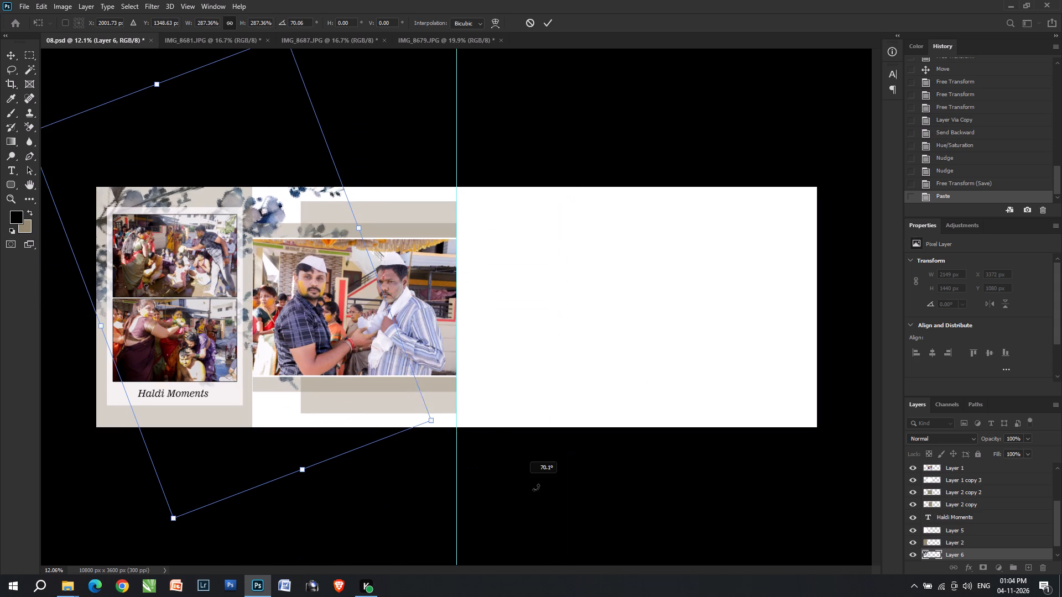
drag(536, 488, 532, 485)
Enlarge the rotated floral further to about 354% so its branches spread above and below the large photo.
drag(304, 471, 338, 561)
click(345, 478)
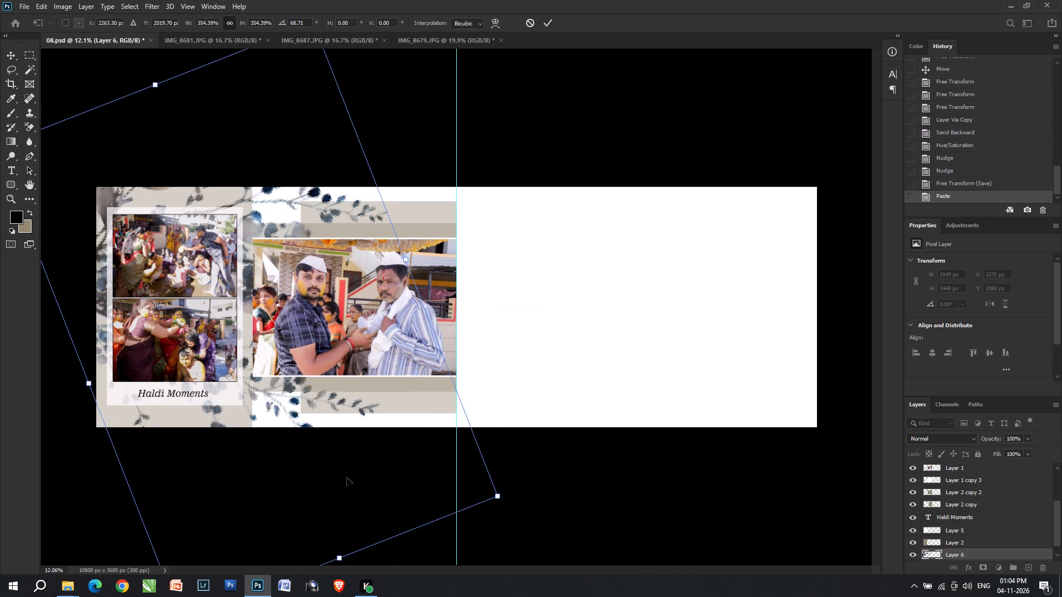
key(Return)
Set the opacity of the floral layer (Layer 6) to 30%.
key(7)
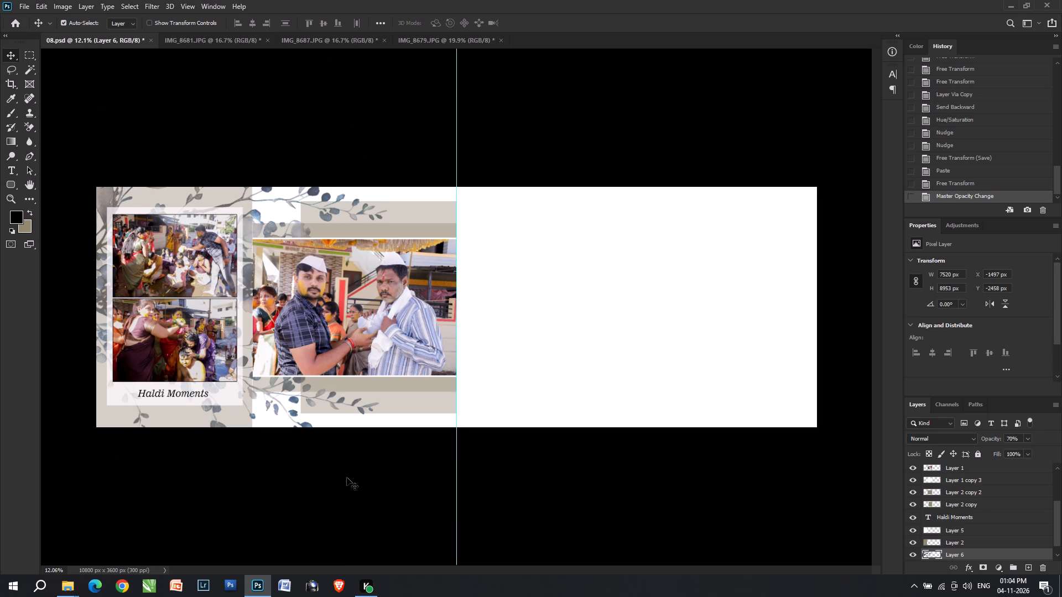
key(4)
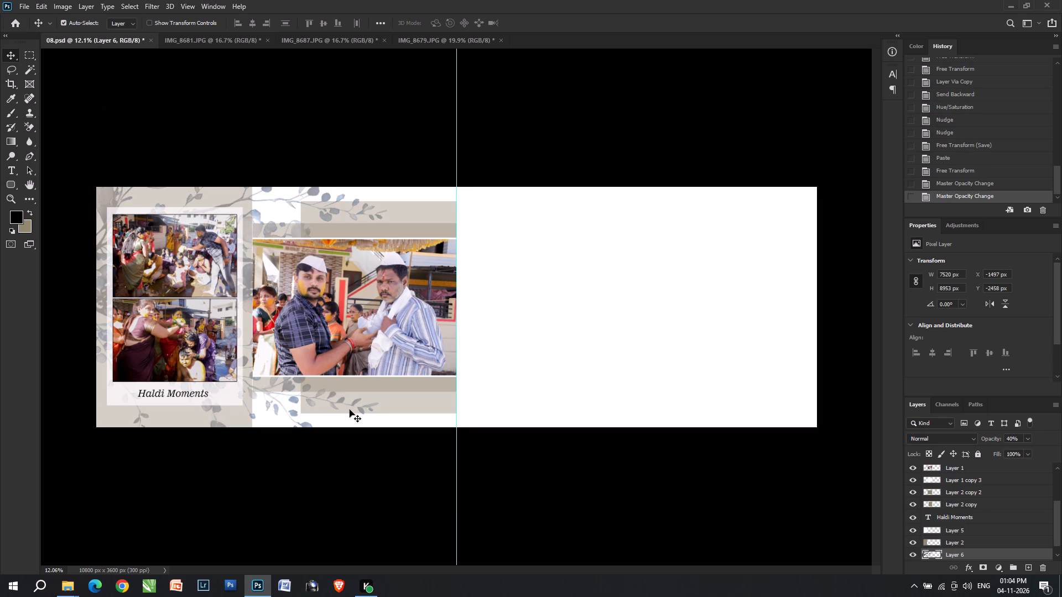
key(3)
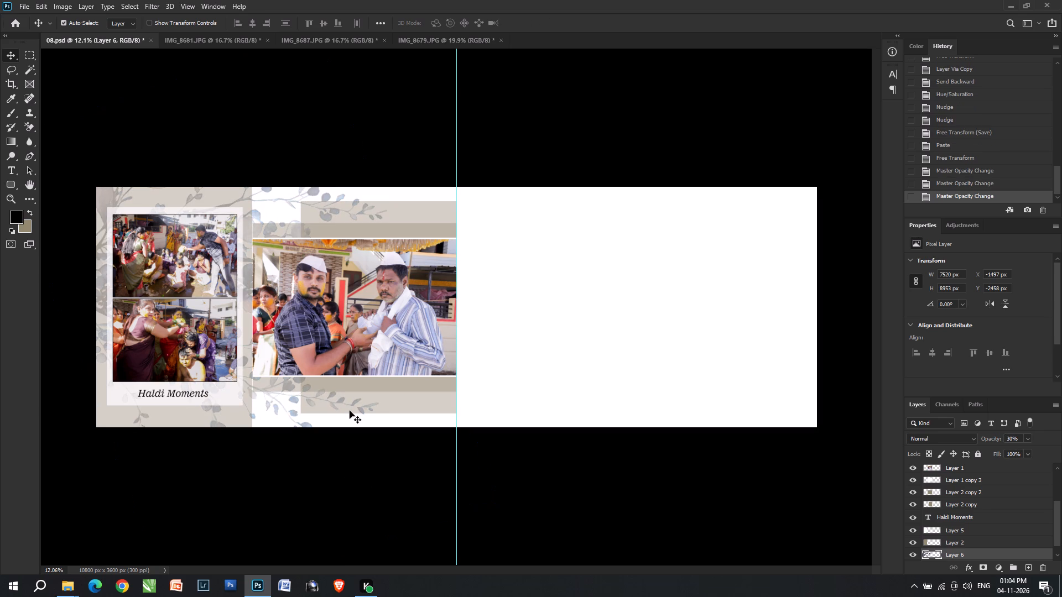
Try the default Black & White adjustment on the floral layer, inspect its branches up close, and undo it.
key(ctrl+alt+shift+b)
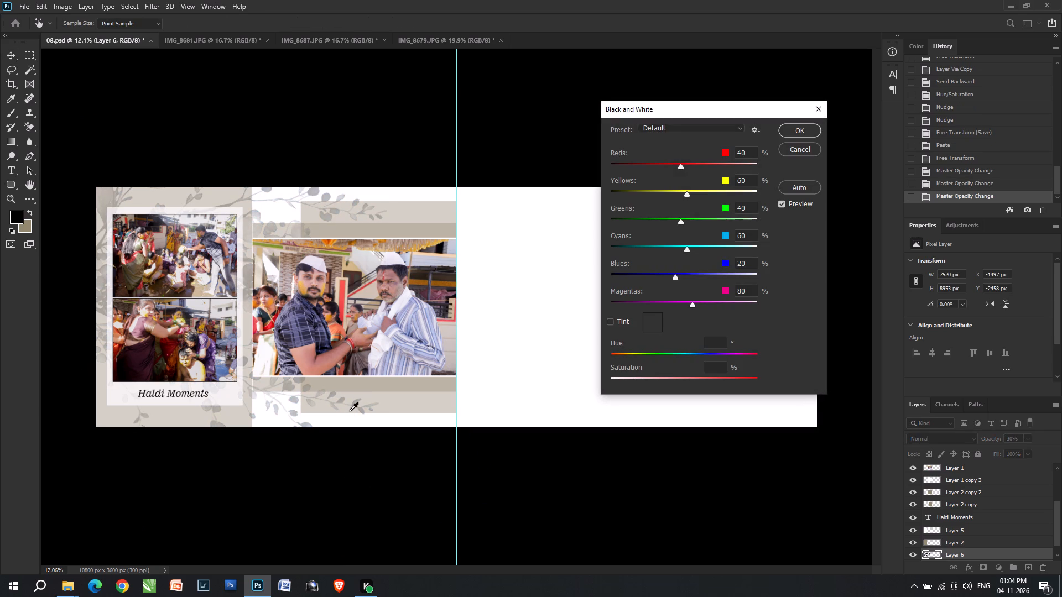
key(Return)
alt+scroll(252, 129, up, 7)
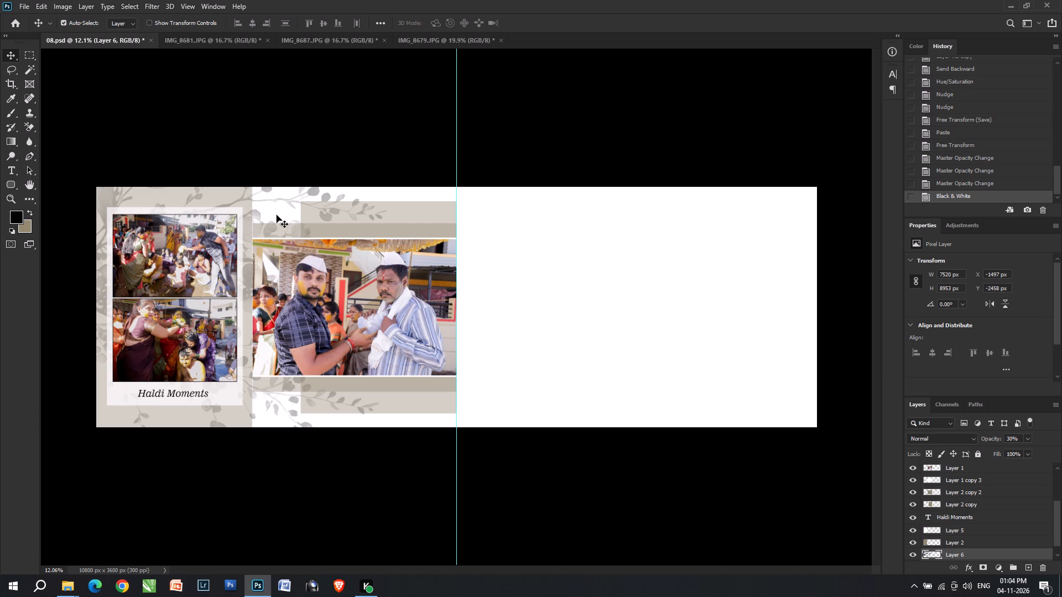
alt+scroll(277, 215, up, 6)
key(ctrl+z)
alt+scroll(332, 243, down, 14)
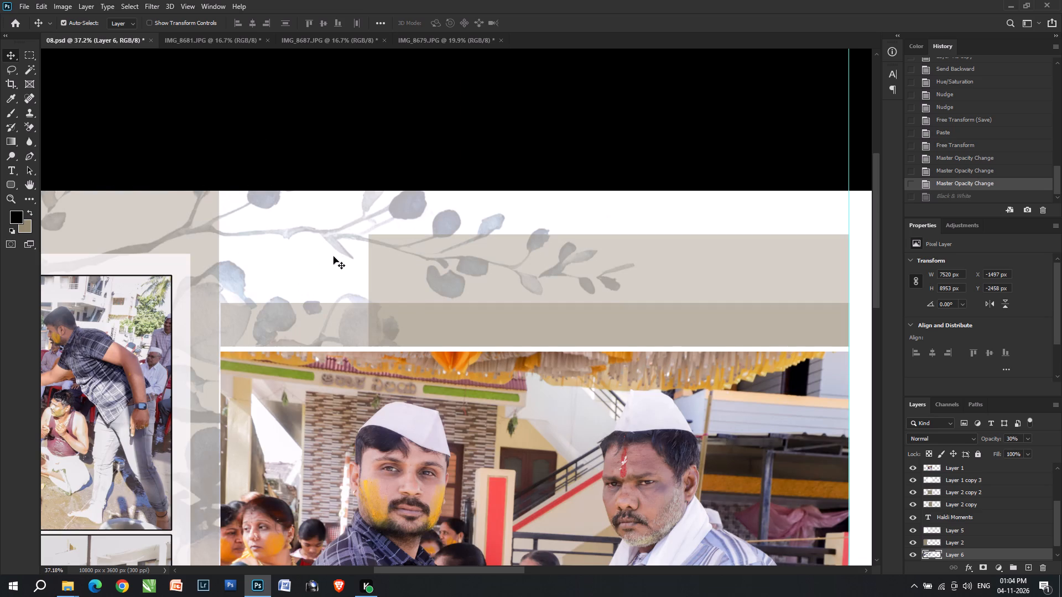
Convert the floral layer to grey tones with the Black & White adjustment.
key(ctrl+alt+shift+b)
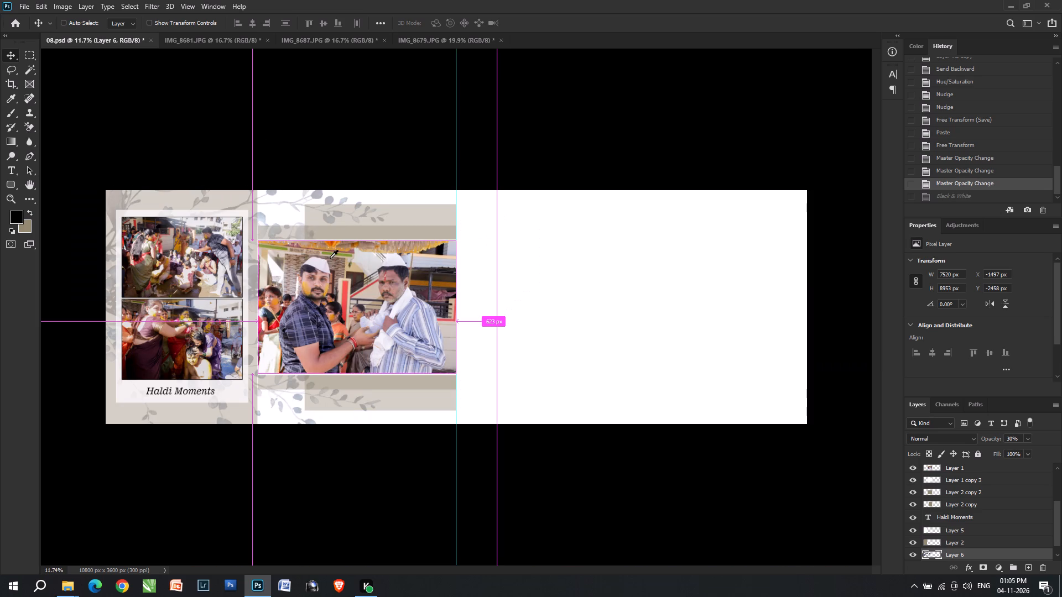
key(Return)
Scale the grey floral down proportionally to about 78%, placing it at about X -927 px, Y -1983 px.
alt+scroll(323, 271, up, 5)
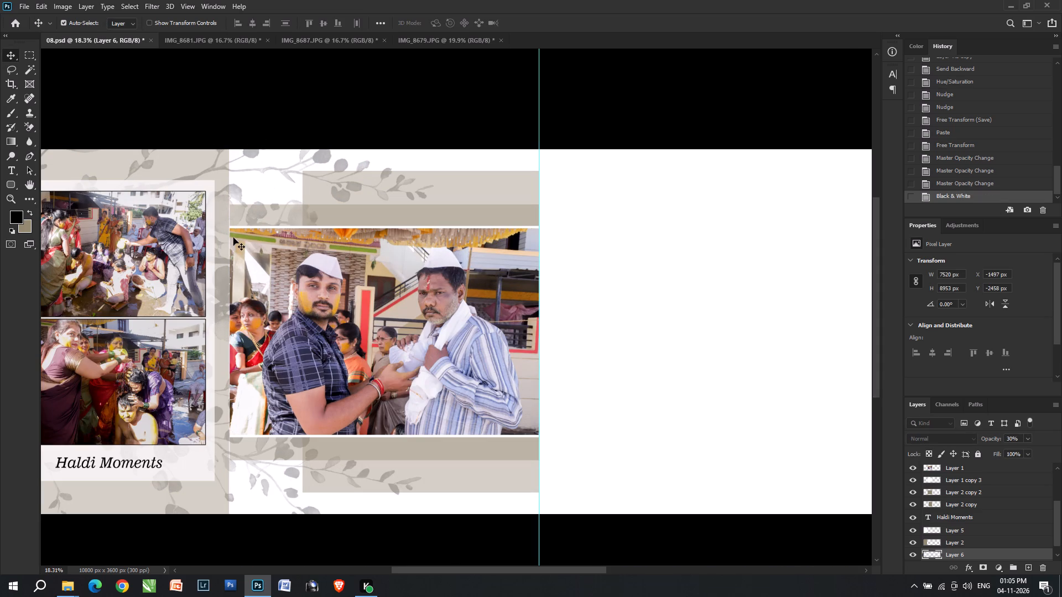
alt+scroll(302, 389, down, 8)
key(ctrl+t)
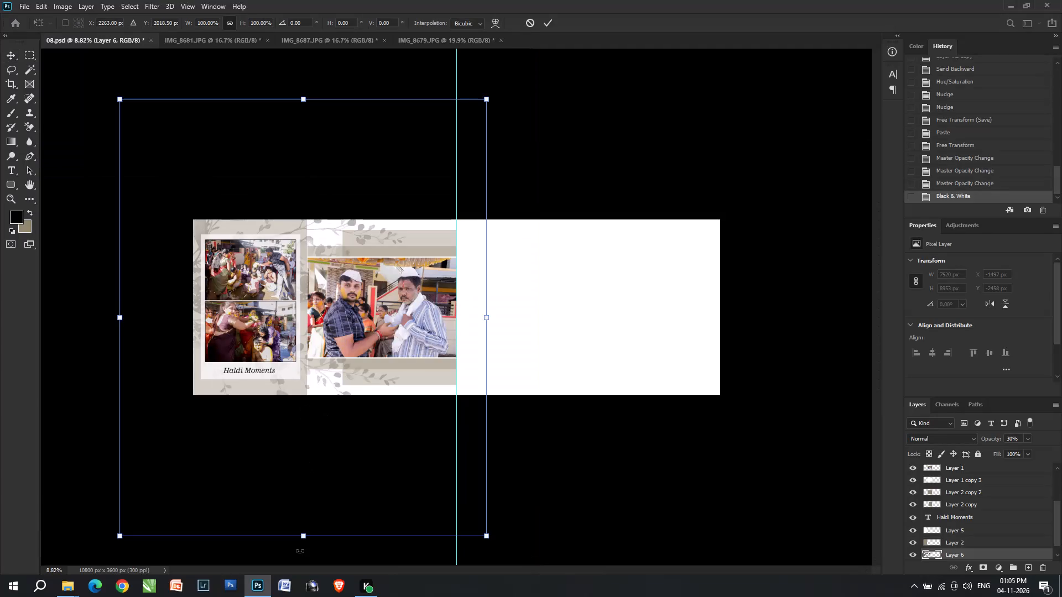
drag(306, 538, 313, 440)
drag(341, 407, 327, 430)
key(Return)
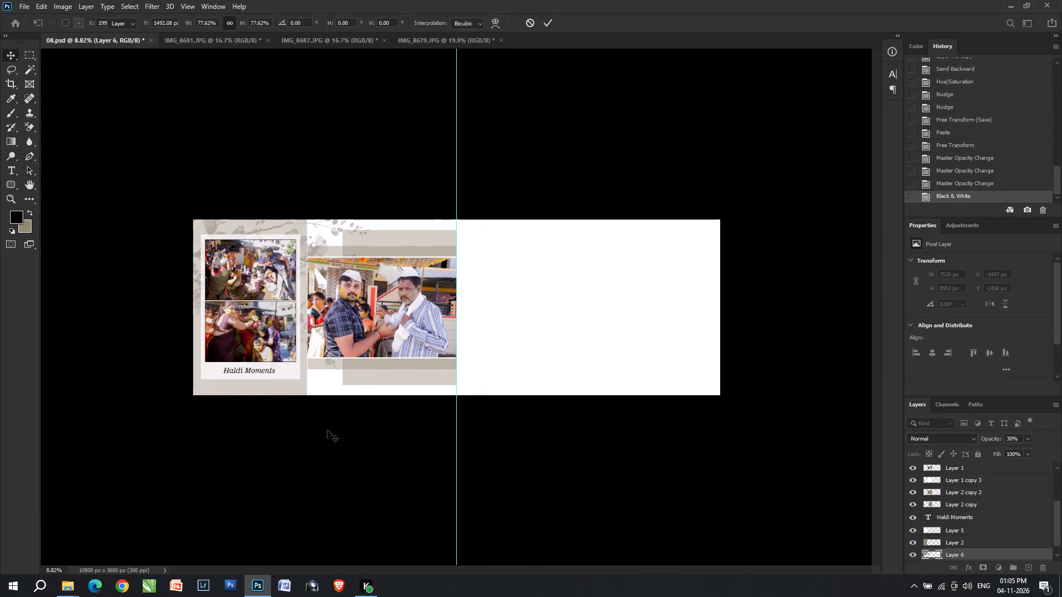
key(ctrl+t)
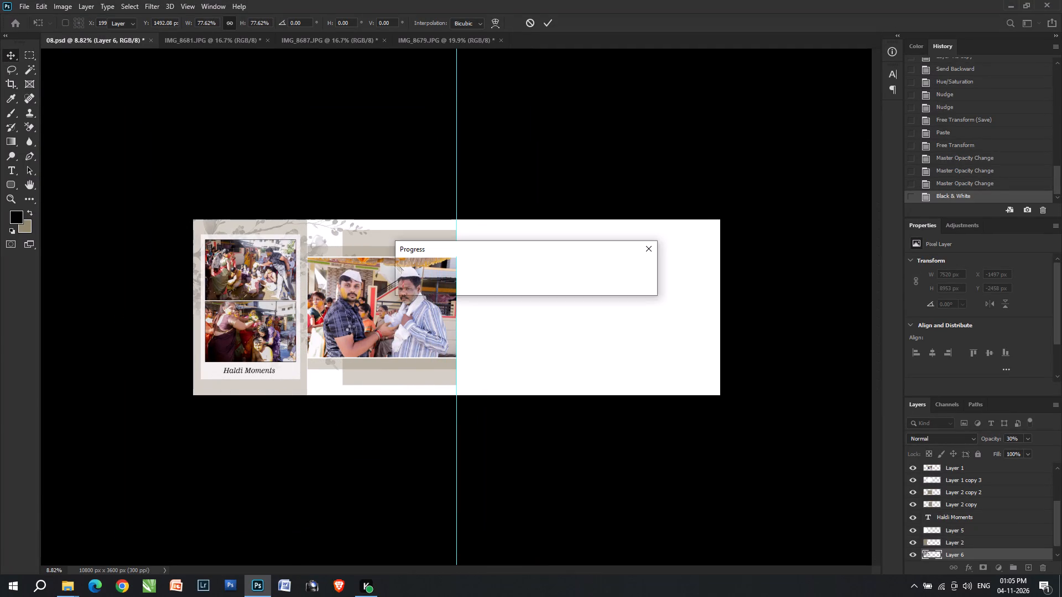
key(Return)
key(Return)
key(Return)
Move the grey floral slightly down behind the photos and leave no layer selected.
drag(321, 242, 320, 242)
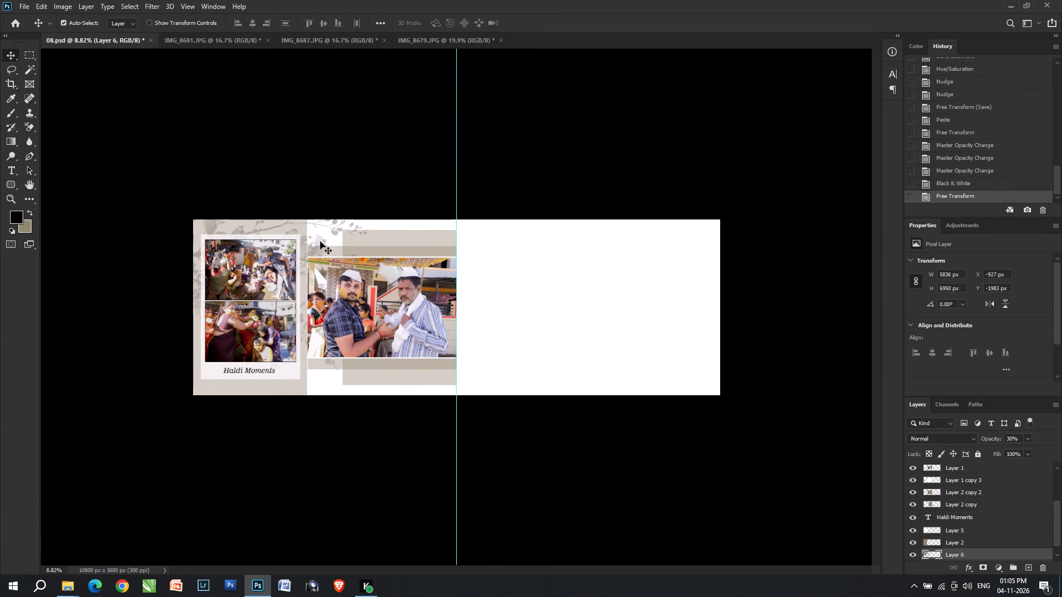
drag(320, 242, 319, 256)
click(408, 436)
Save the album sheet 08.psd.
key(ctrl+s)
key(ctrl+s)
key(ctrl+s)
key(ctrl+s)
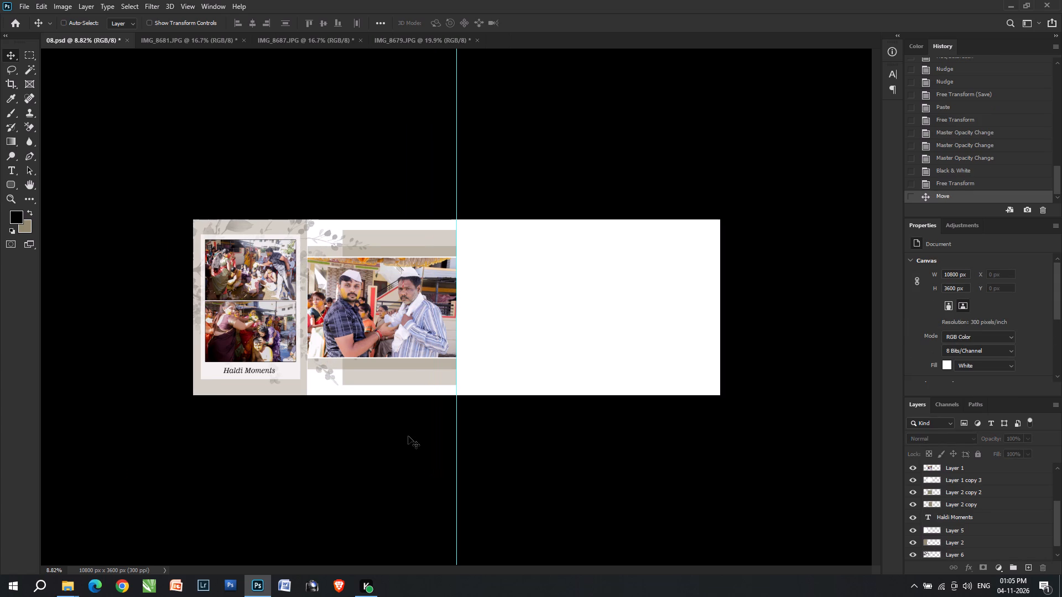
Move the used photos IMG_8679, IMG_8681 and IMG_8687 into the DONE folder inside photo folder 02 in File Explorer.
key(alt+Tab)
key(alt+Tab)
drag(520, 208, 184, 208)
click(481, 89)
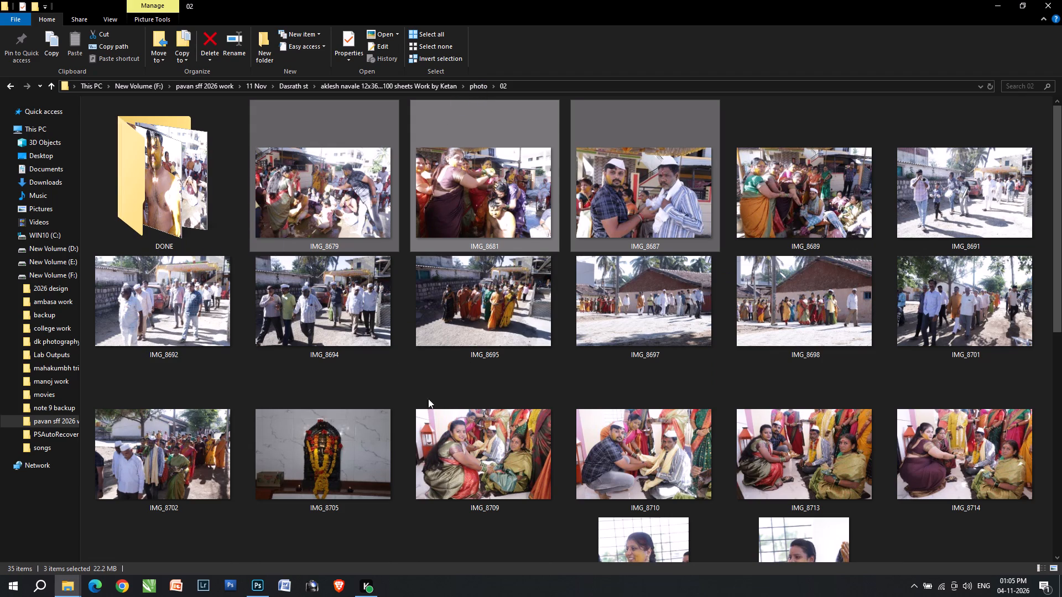